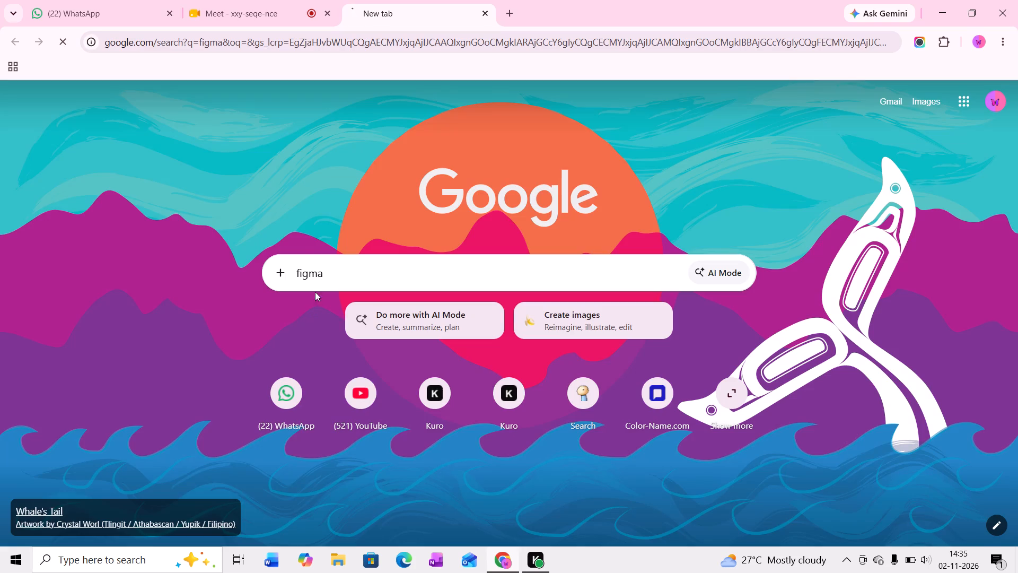
Go to the Figma site from the search for figma and open the recent design file named wireframing.
left_click(212, 230)
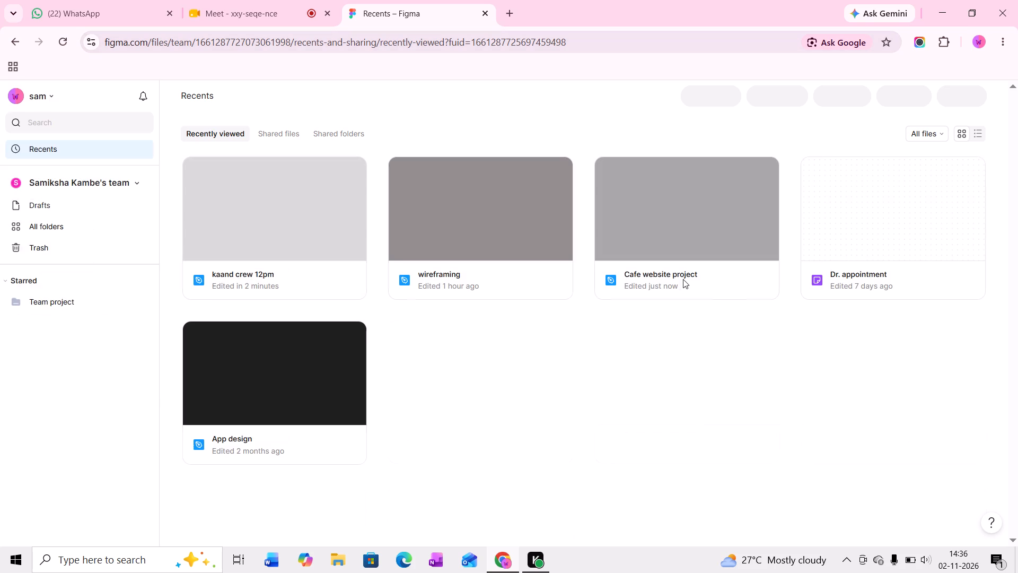
double_click(426, 278)
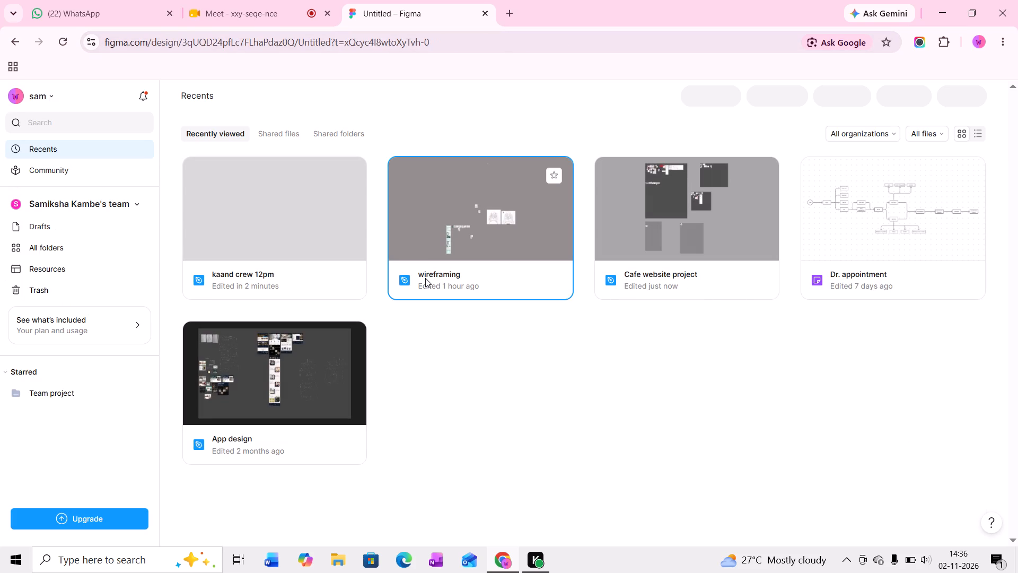
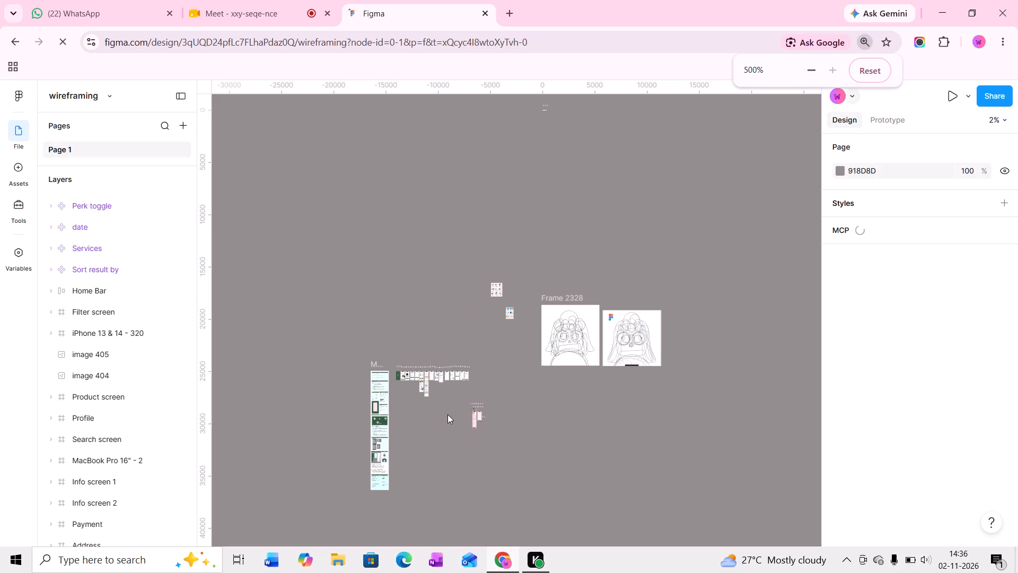
Reduce the browser page zoom to 100%.
scroll(447, 414, "up", 10, "ctrl")
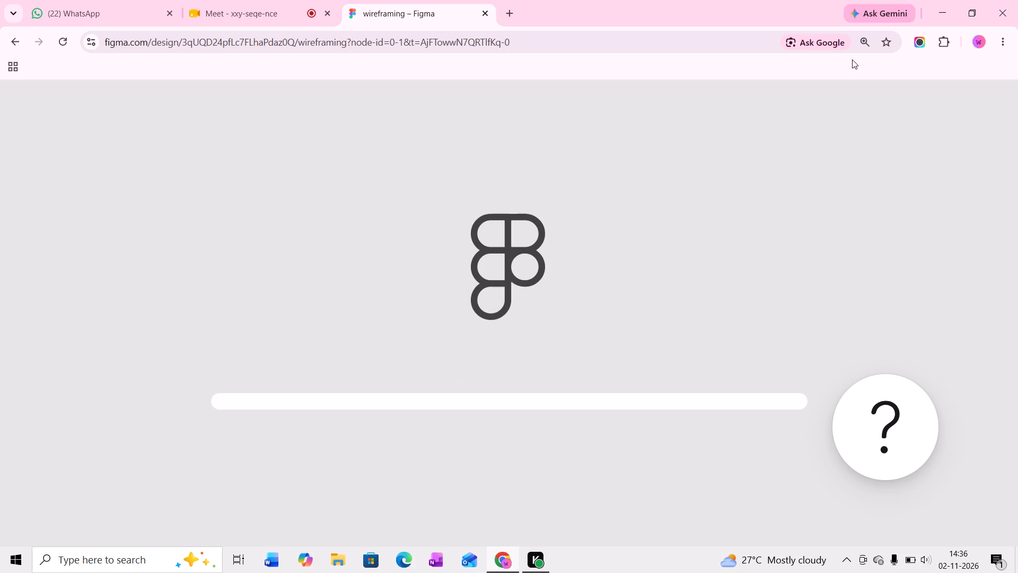
left_click(858, 42)
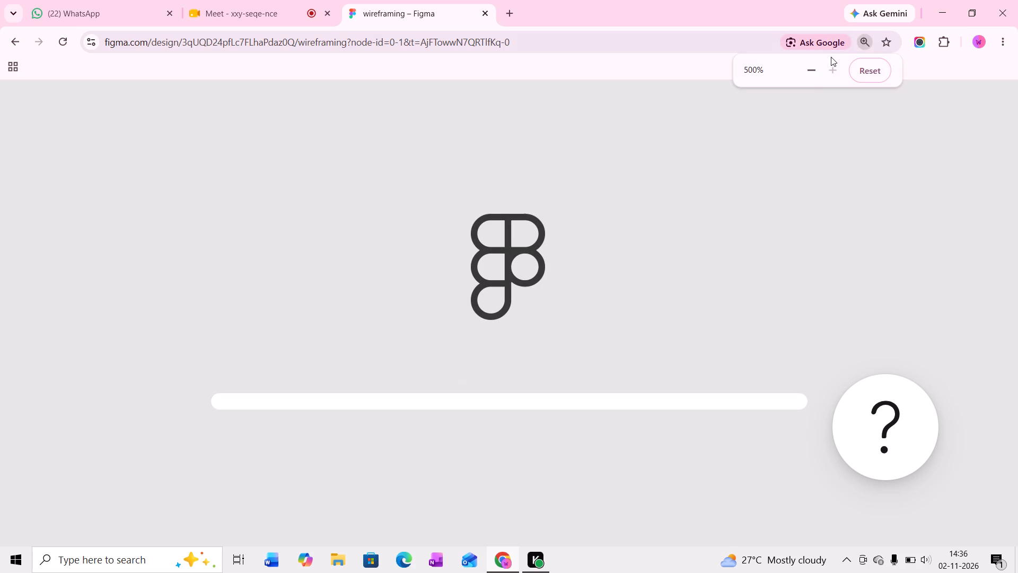
left_click(817, 73)
double_click(813, 72)
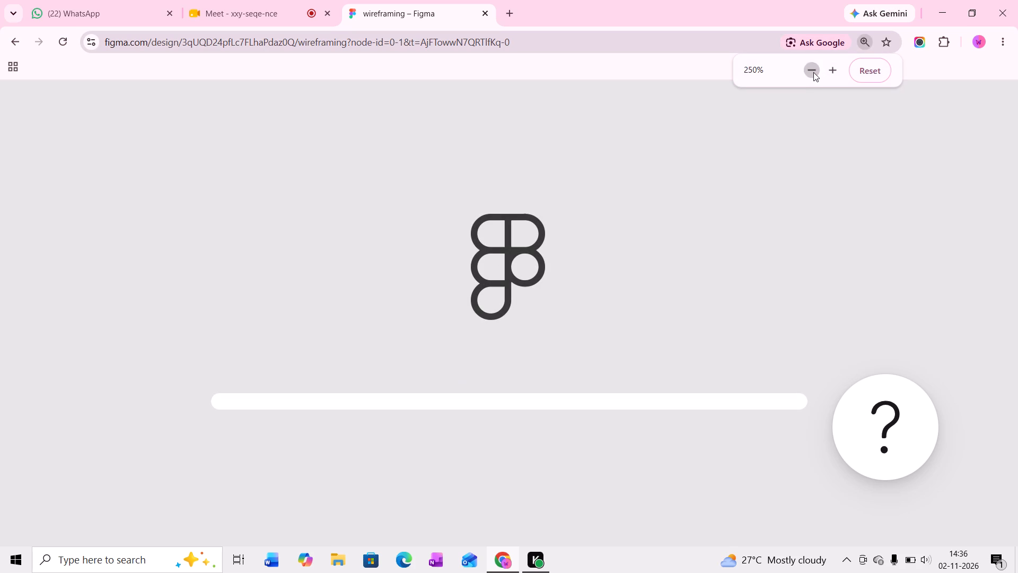
left_click(813, 72)
left_click(813, 72)
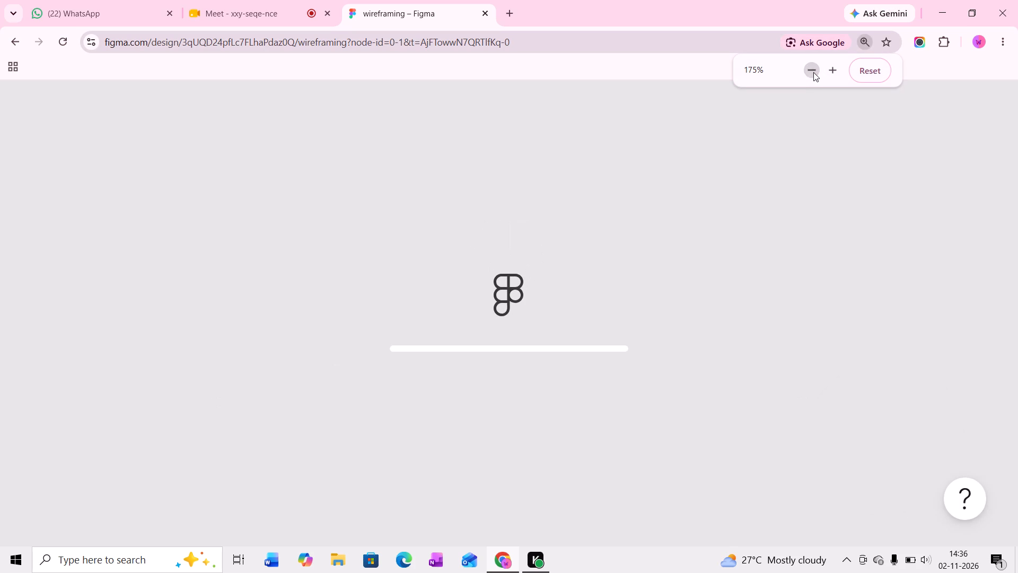
left_click(813, 72)
left_click(813, 72)
left_click(813, 72)
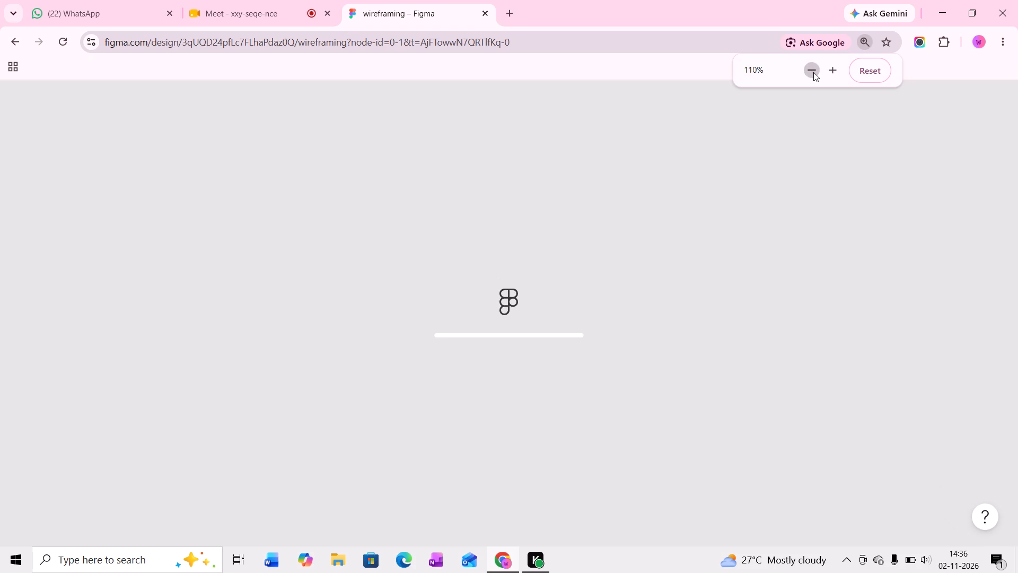
left_click(813, 72)
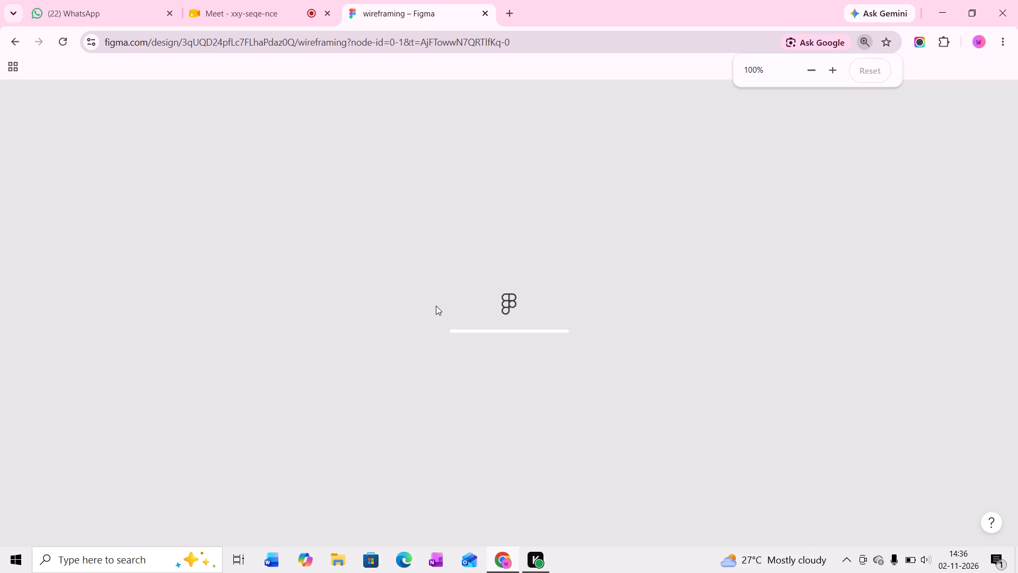
left_click(411, 266)
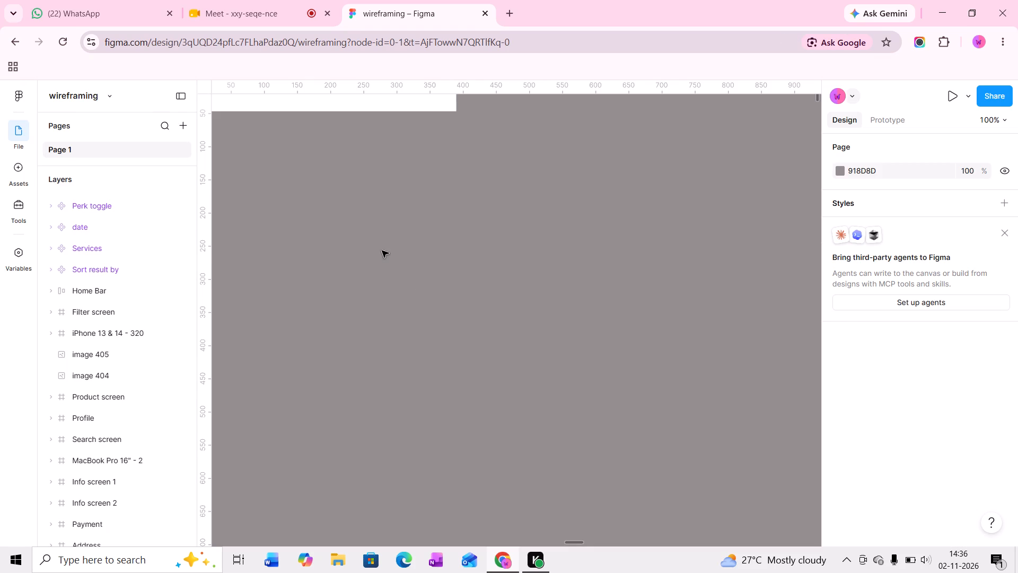
Draw a new frame about 78 × 30 on the empty canvas below the Status Bar frame.
middle_click_drag(384, 242, 436, 350)
scroll(358, 316, "up", 7, "ctrl")
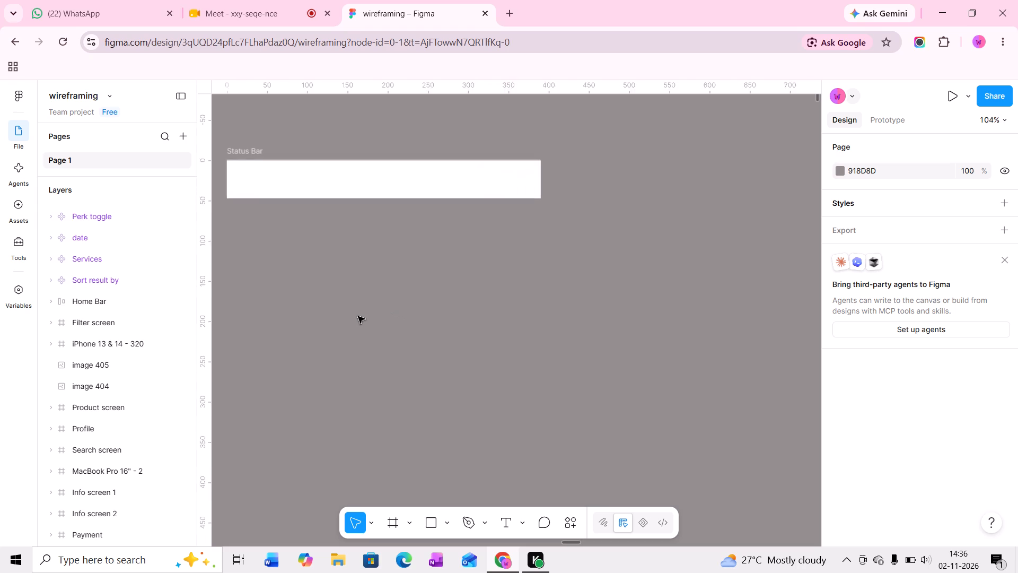
scroll(358, 316, "up", 10, "ctrl")
middle_click_drag(400, 275, 399, 287)
key("f")
left_click_drag(358, 248, 359, 247)
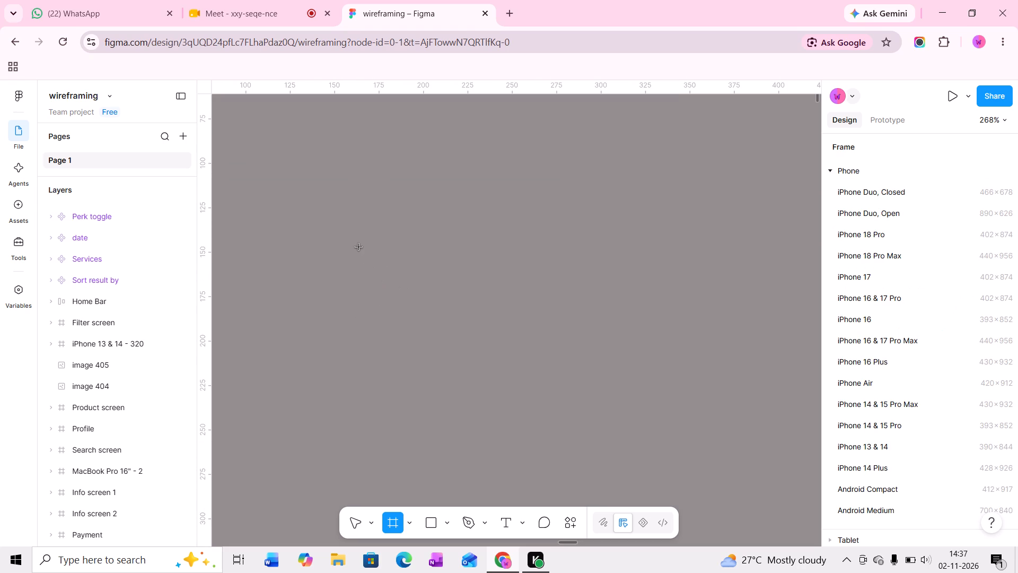
left_click_drag(359, 247, 495, 301)
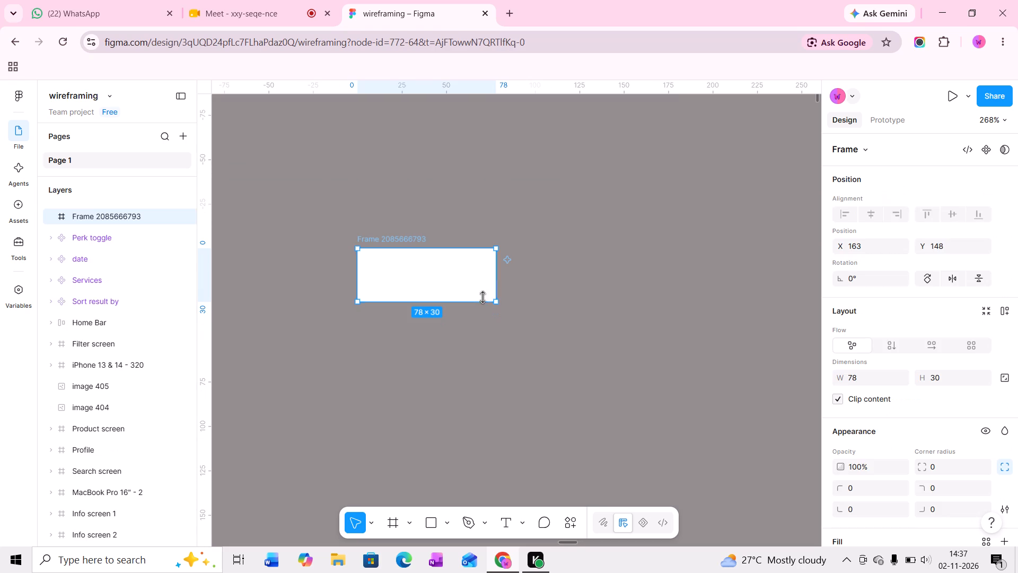
Enlarge the new frame to about 137 × 46.
left_click_drag(492, 283, 580, 281)
left_click_drag(485, 305, 485, 312)
left_click_drag(484, 312, 484, 306)
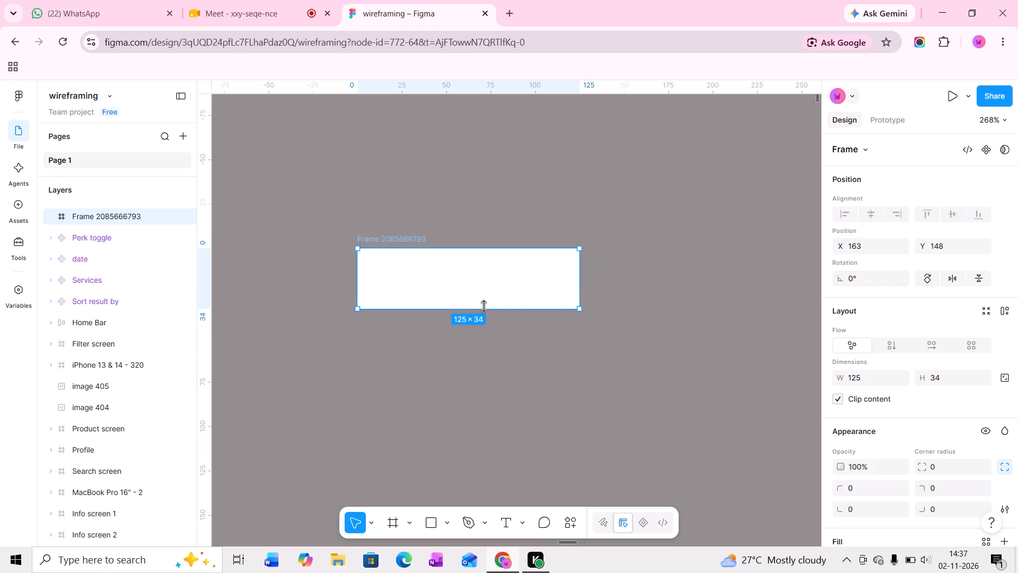
left_click_drag(484, 306, 485, 322)
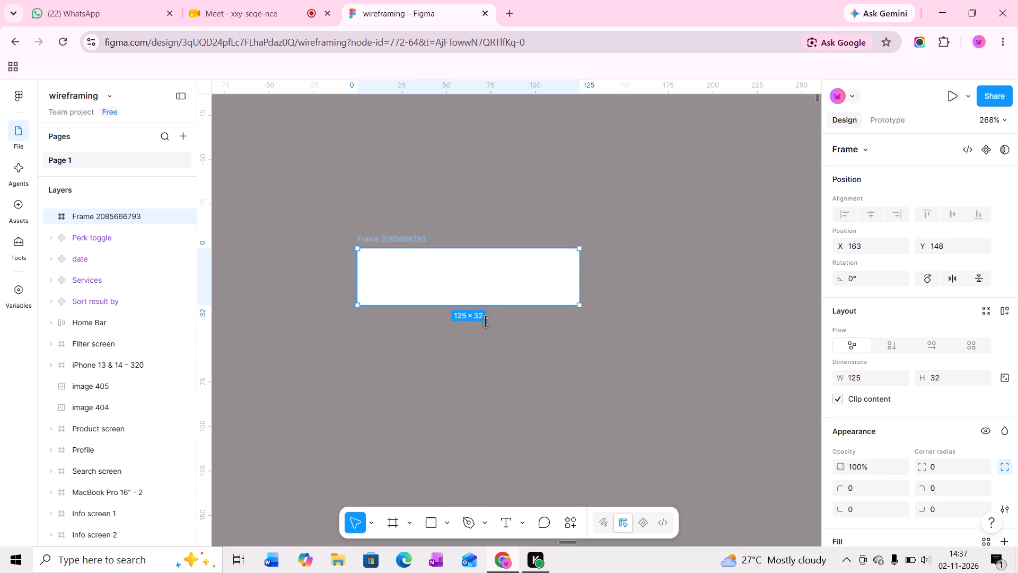
left_click_drag(485, 322, 485, 331)
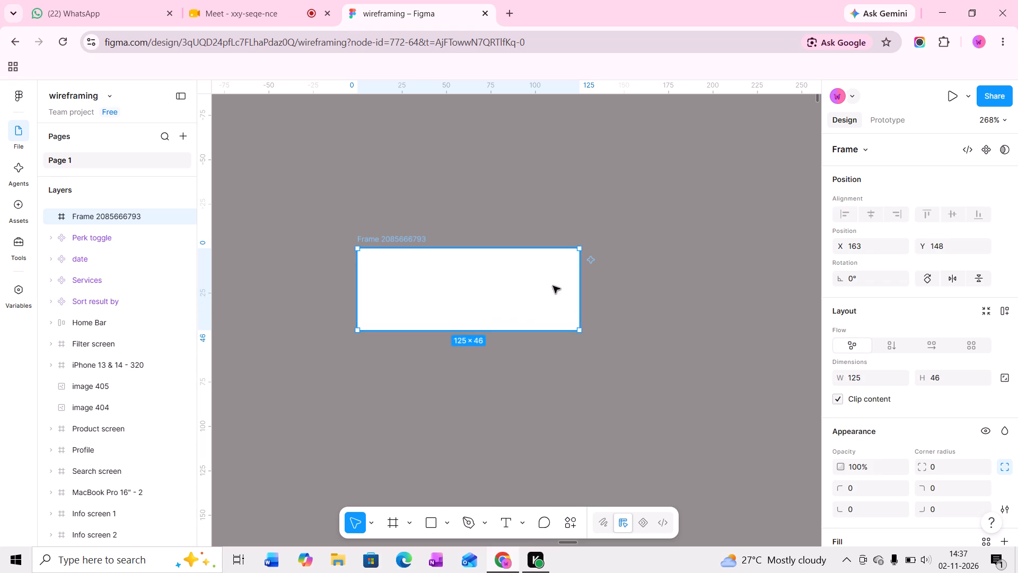
left_click_drag(574, 281, 601, 280)
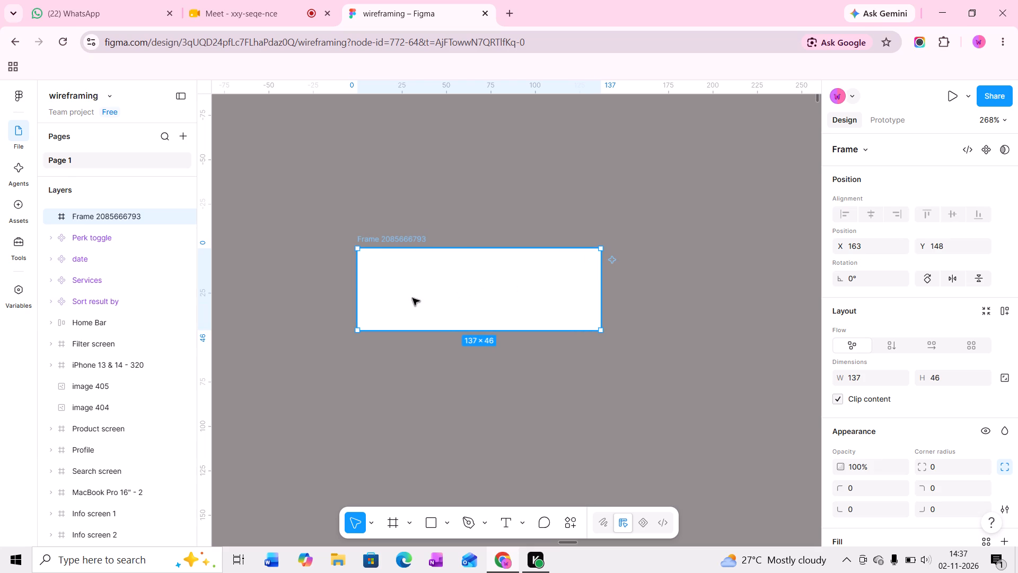
Add a text layer inside the new frame, starting with the letters "Subscr".
key("s")
key("t")
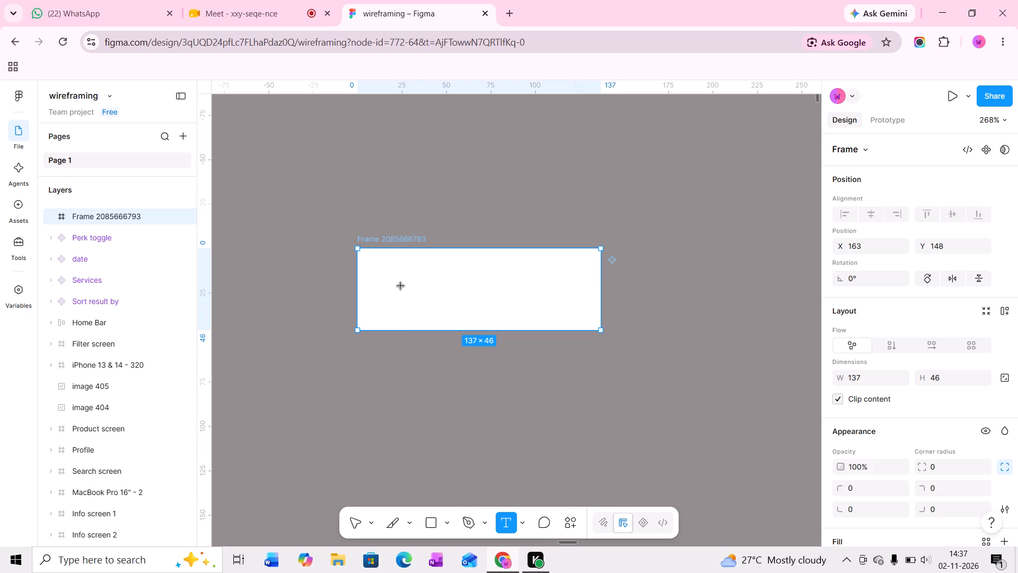
left_click(401, 283)
key("shift+s")
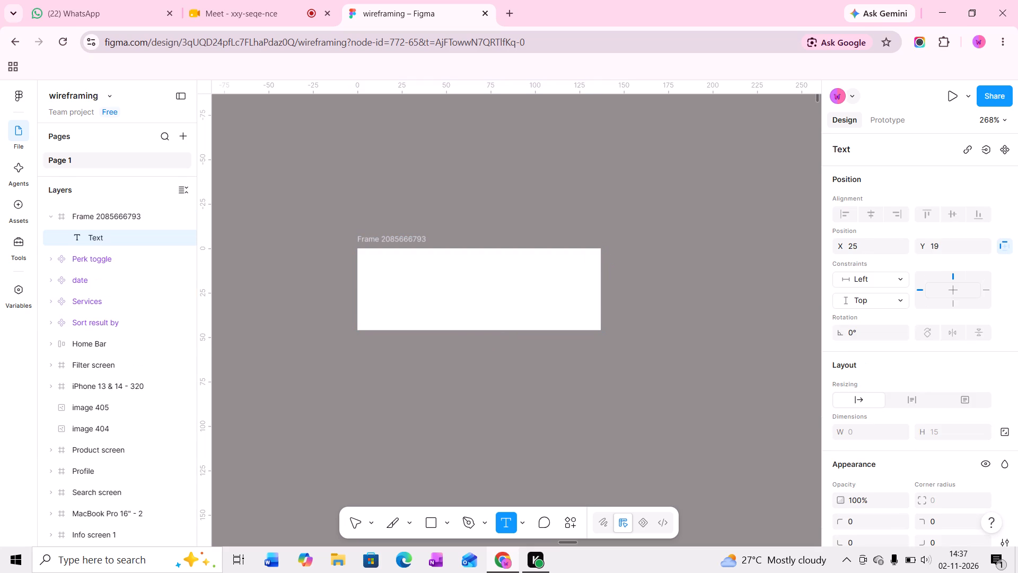
type("ub")
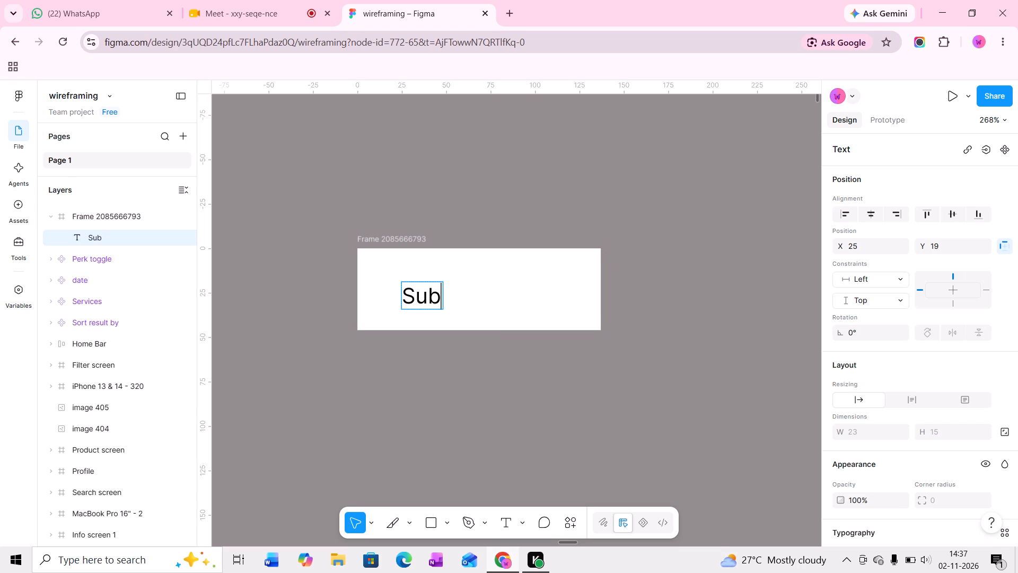
type("scr")
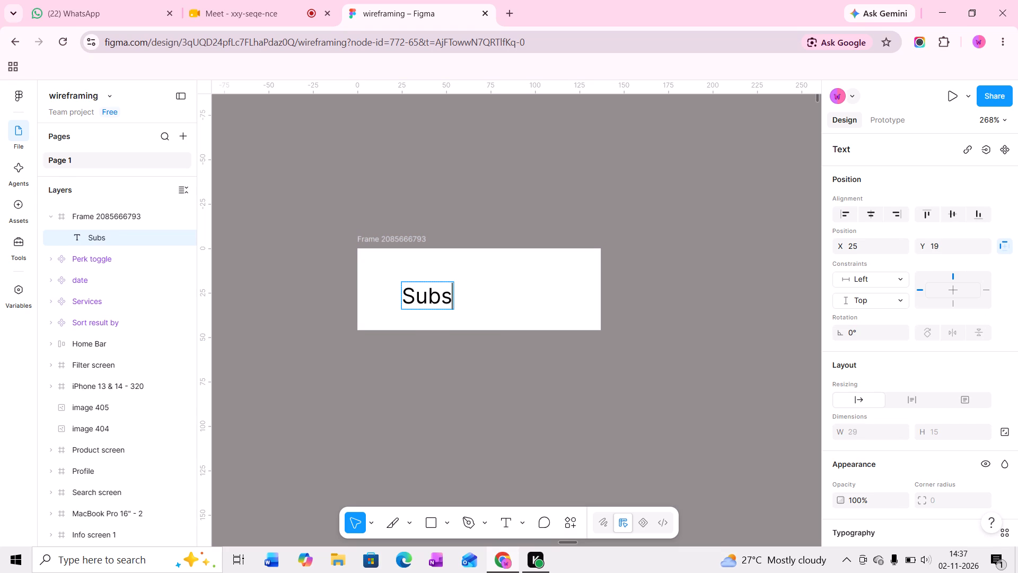
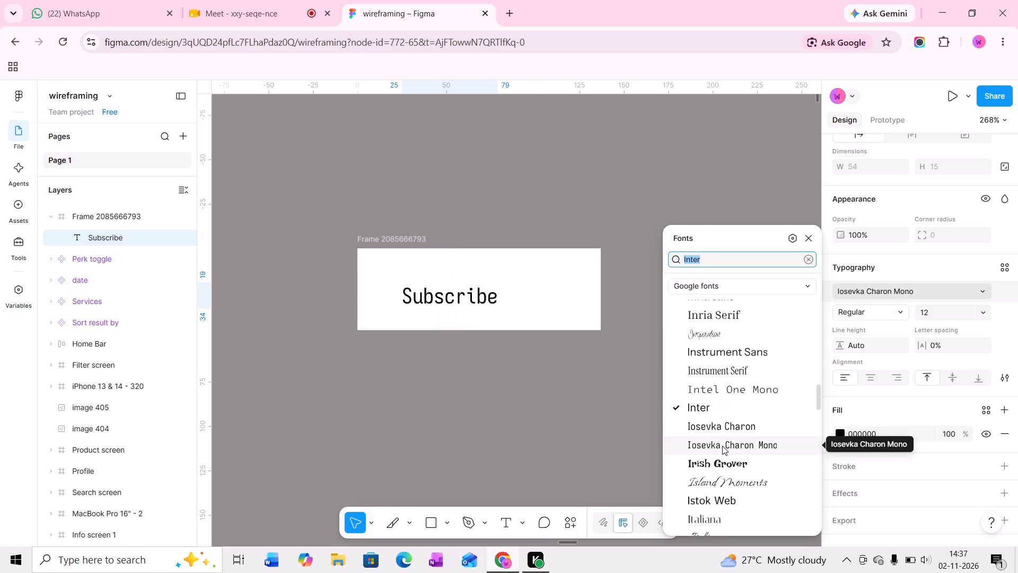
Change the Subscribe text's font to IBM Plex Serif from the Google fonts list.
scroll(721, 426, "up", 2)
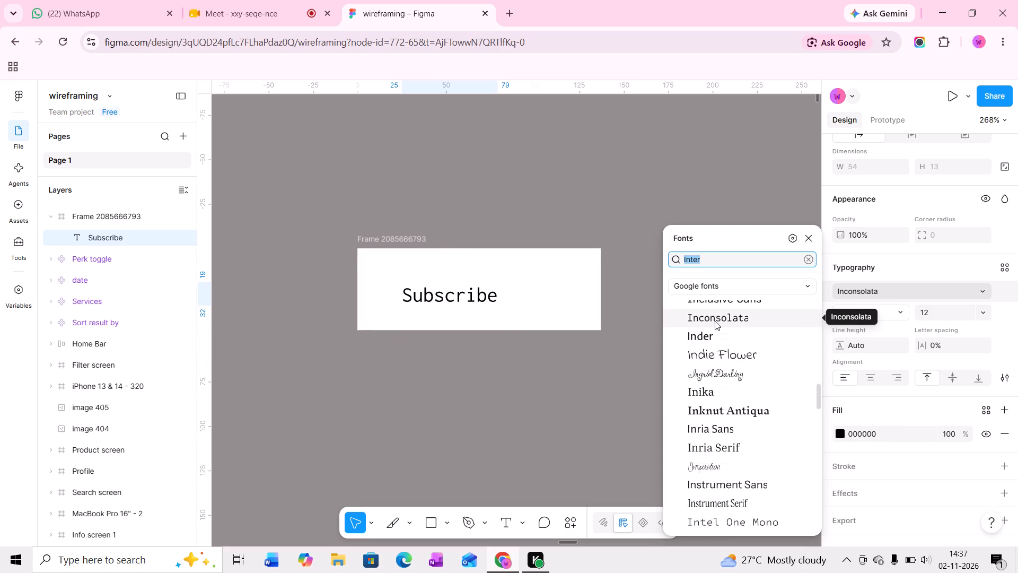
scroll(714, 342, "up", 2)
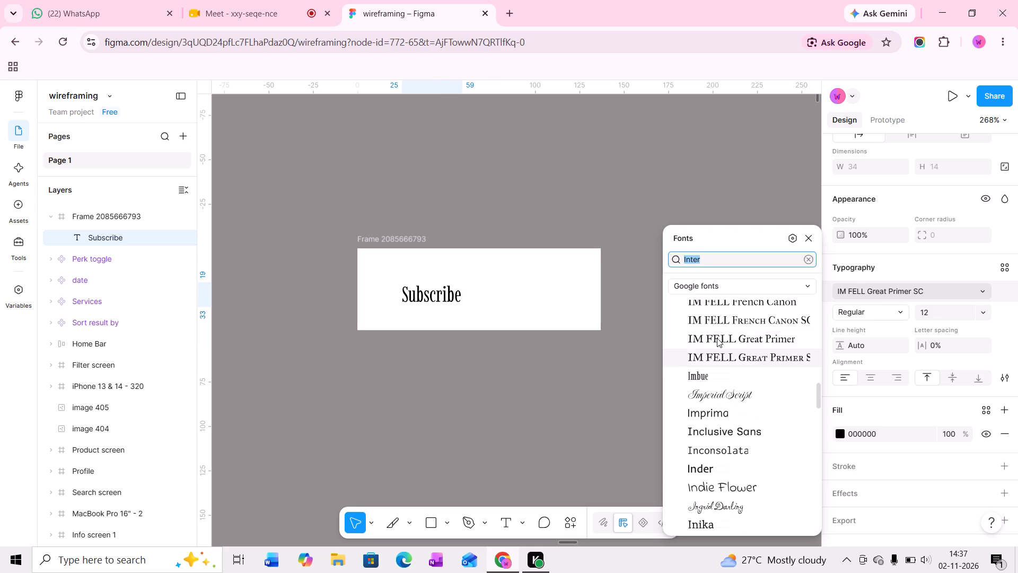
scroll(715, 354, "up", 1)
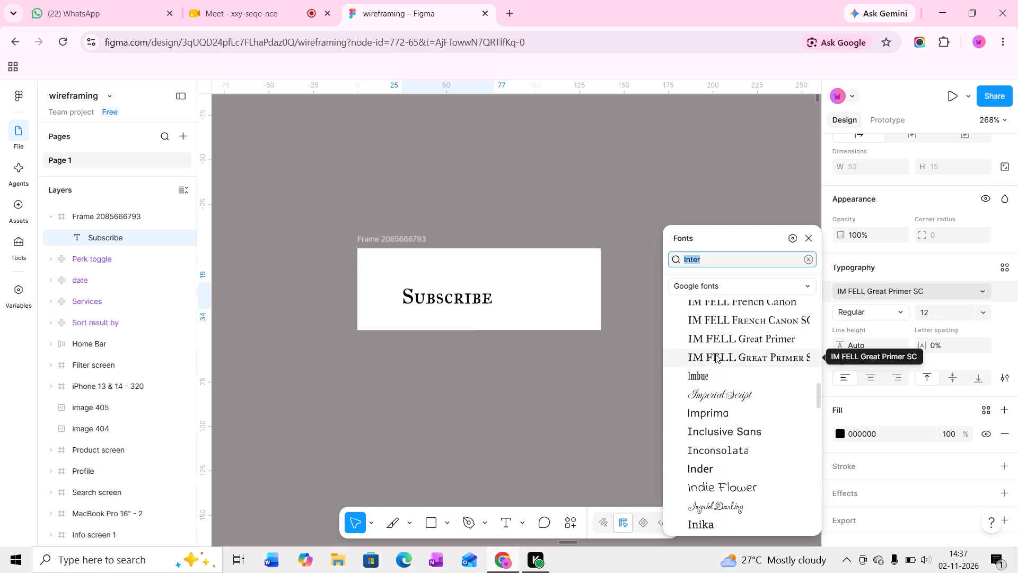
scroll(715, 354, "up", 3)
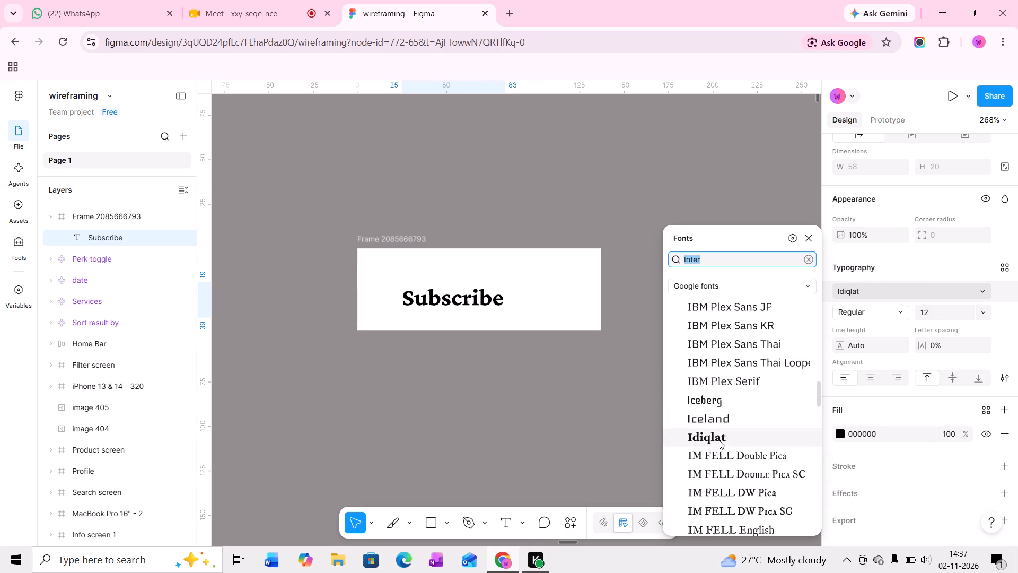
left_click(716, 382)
Set the Subscribe text to SemiBold weight and font size 14.
left_click(900, 307)
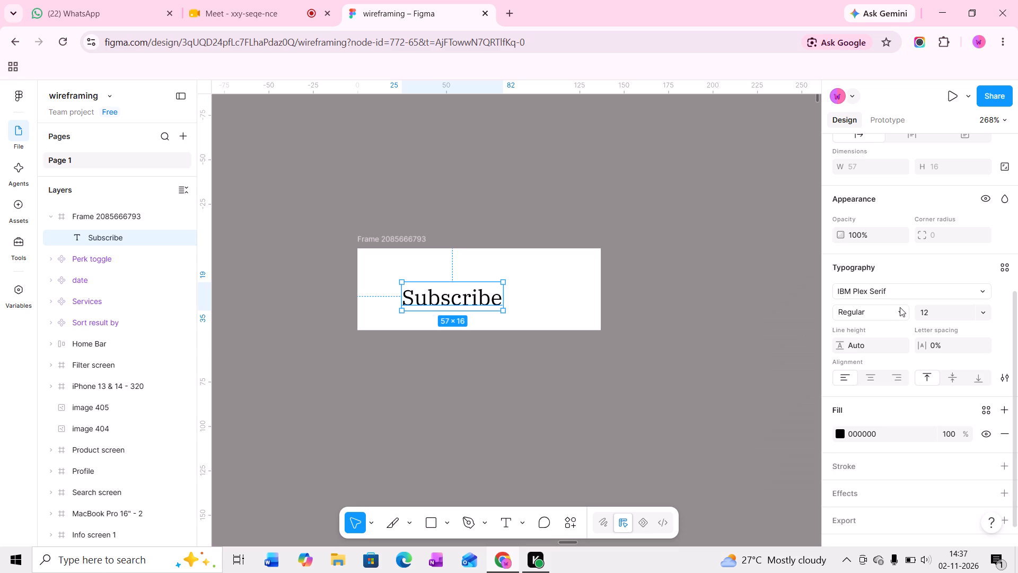
left_click(873, 345)
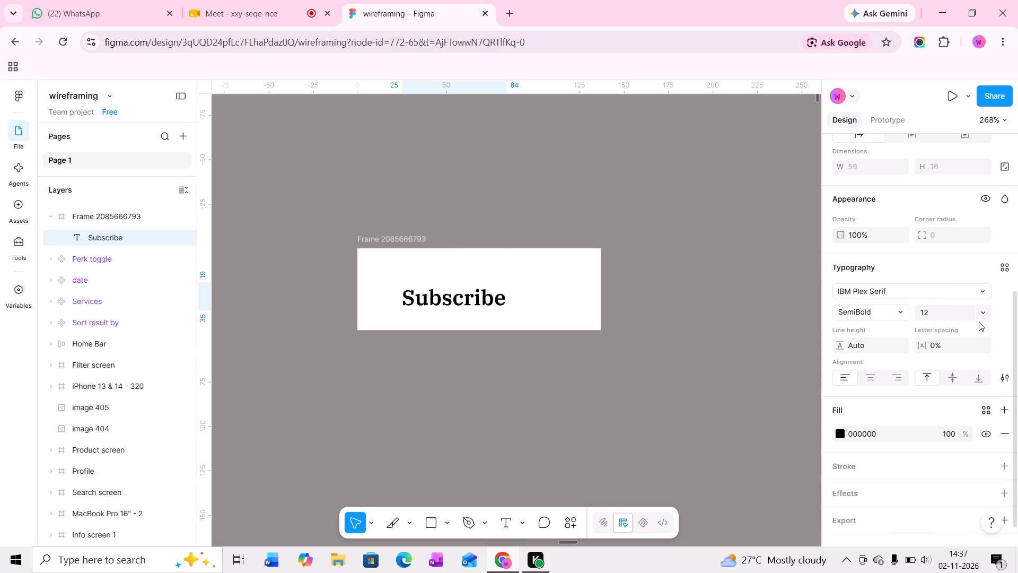
left_click(980, 314)
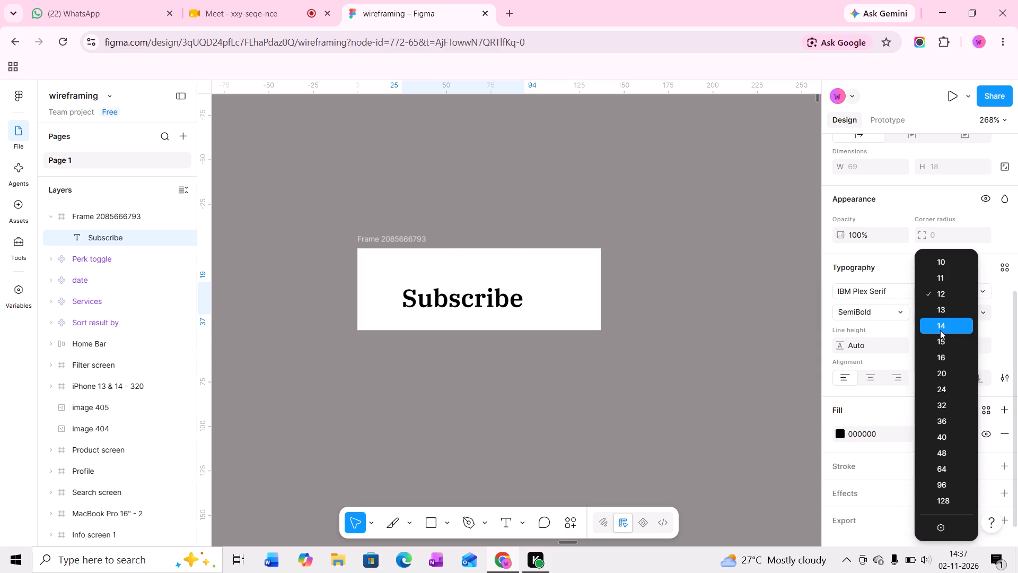
left_click(940, 330)
left_click(898, 315)
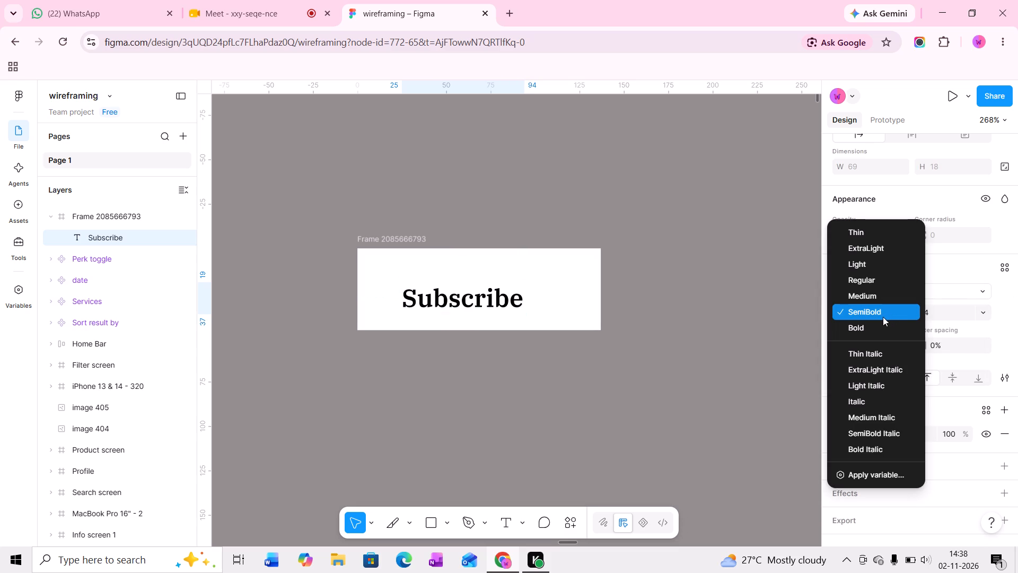
left_click(879, 311)
Change the Subscribe text's font to Jaldi from the Google fonts list.
left_click(923, 288)
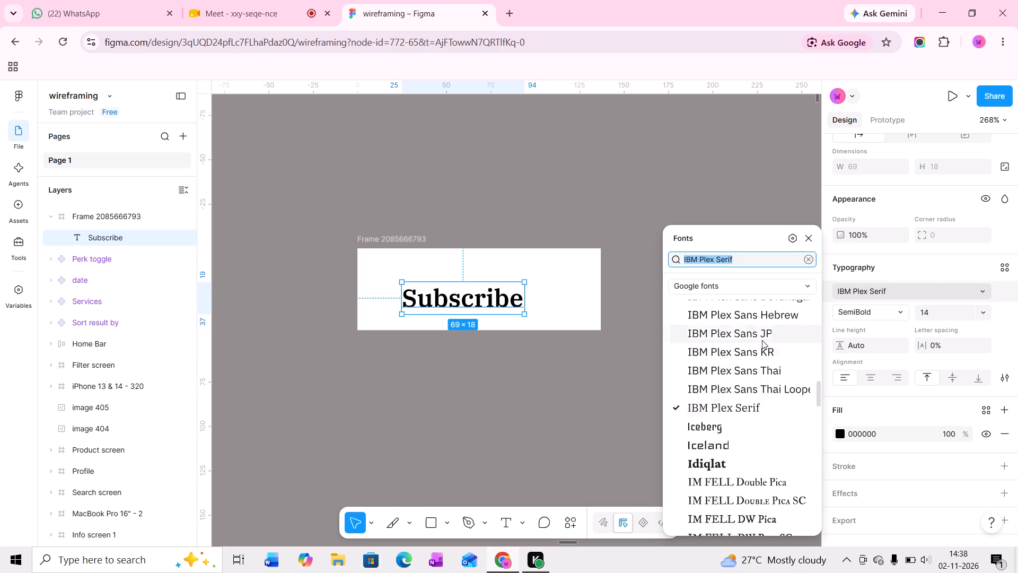
scroll(723, 380, "down", 9)
scroll(724, 437, "down", 3)
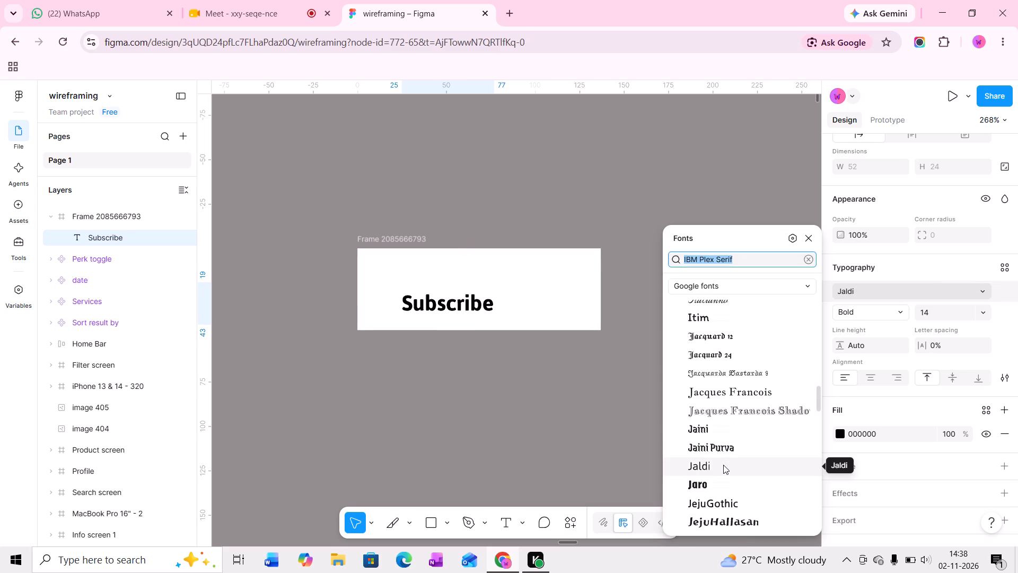
left_click(723, 465)
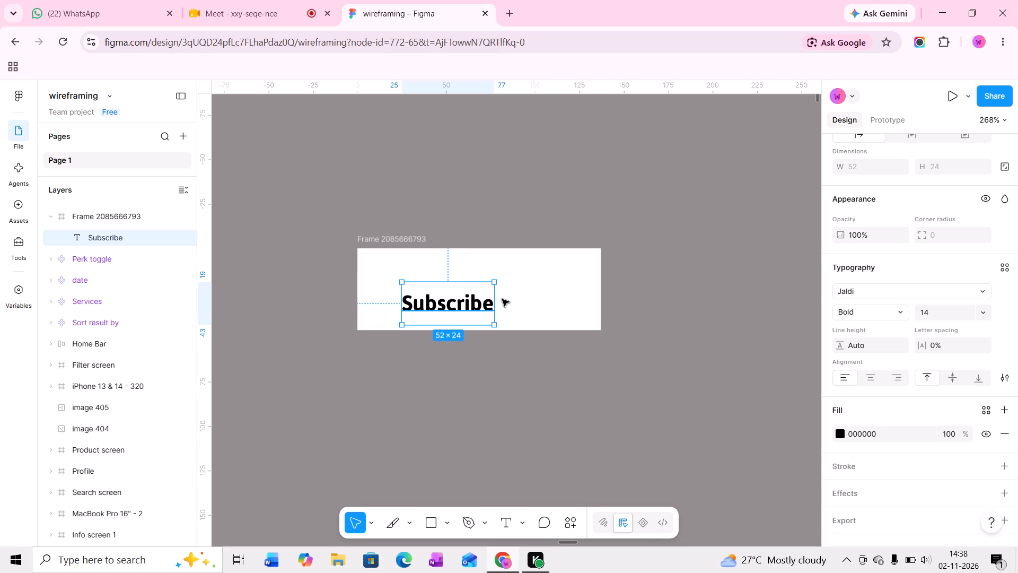
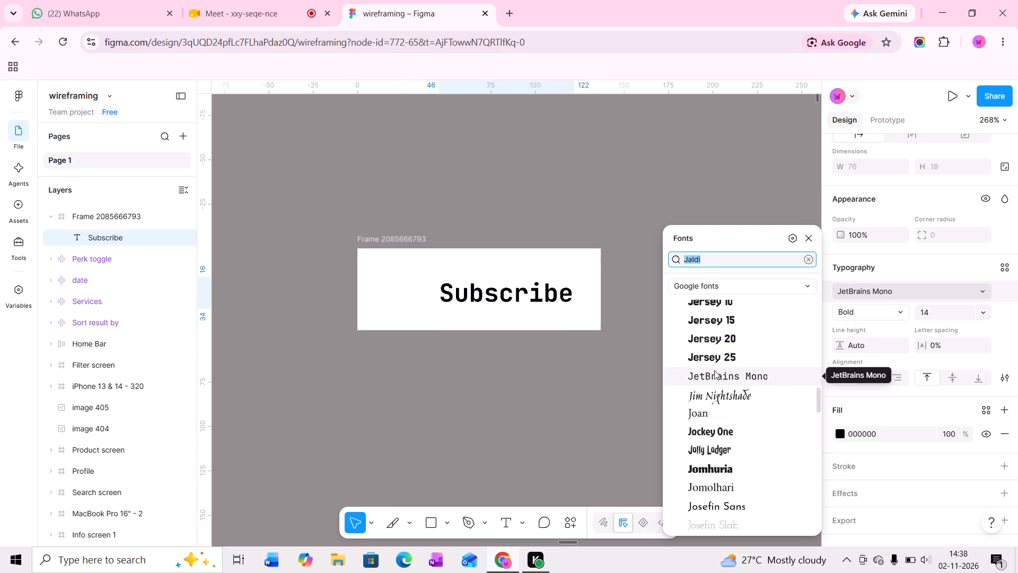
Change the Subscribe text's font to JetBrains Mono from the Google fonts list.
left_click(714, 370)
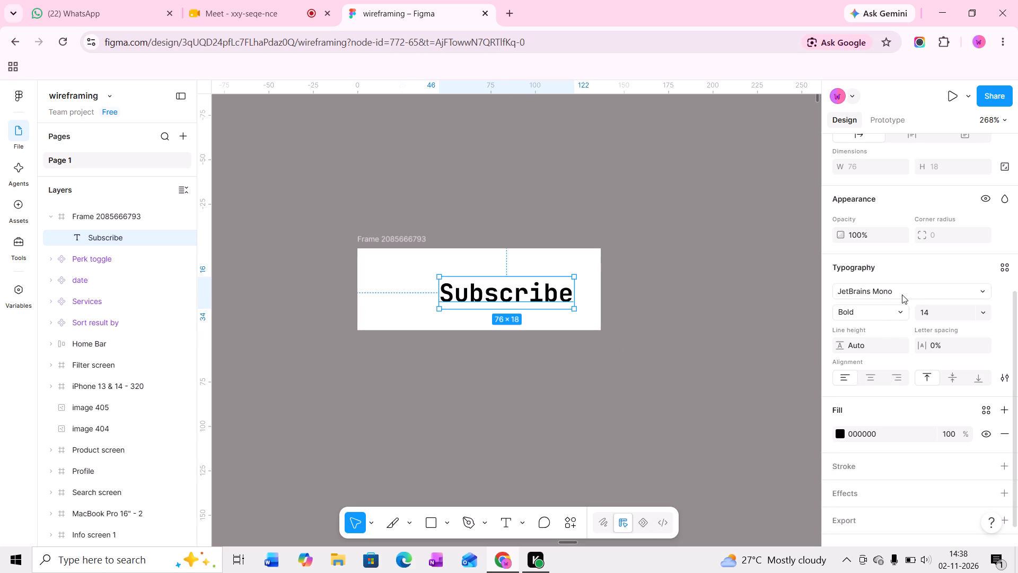
Change the Subscribe text's font to Jomolhari from the Google fonts list.
left_click(904, 290)
scroll(716, 420, "down", 2)
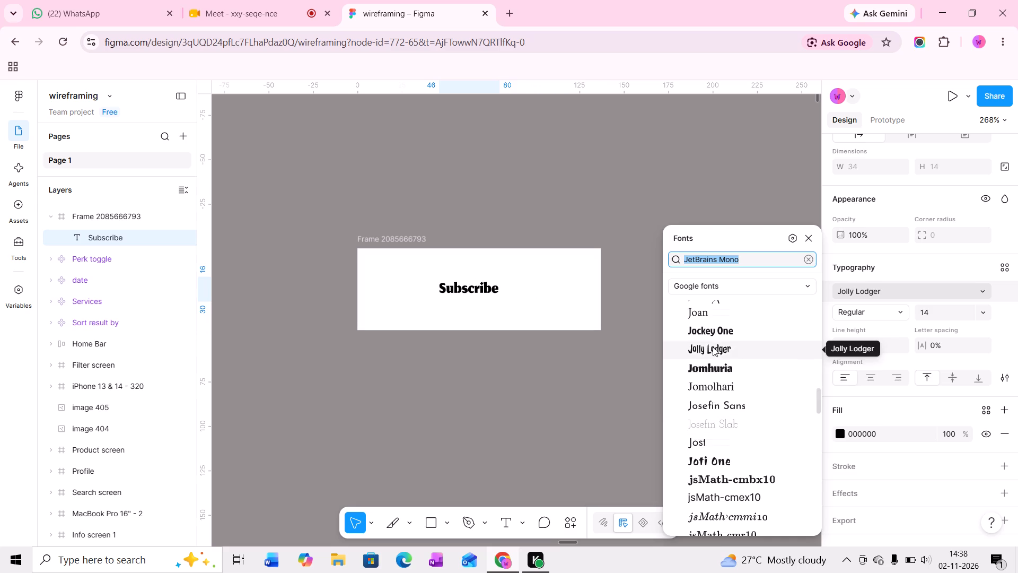
left_click(713, 394)
Centre the Subscribe text vertically and horizontally within its frame.
scroll(934, 124, "up", 2)
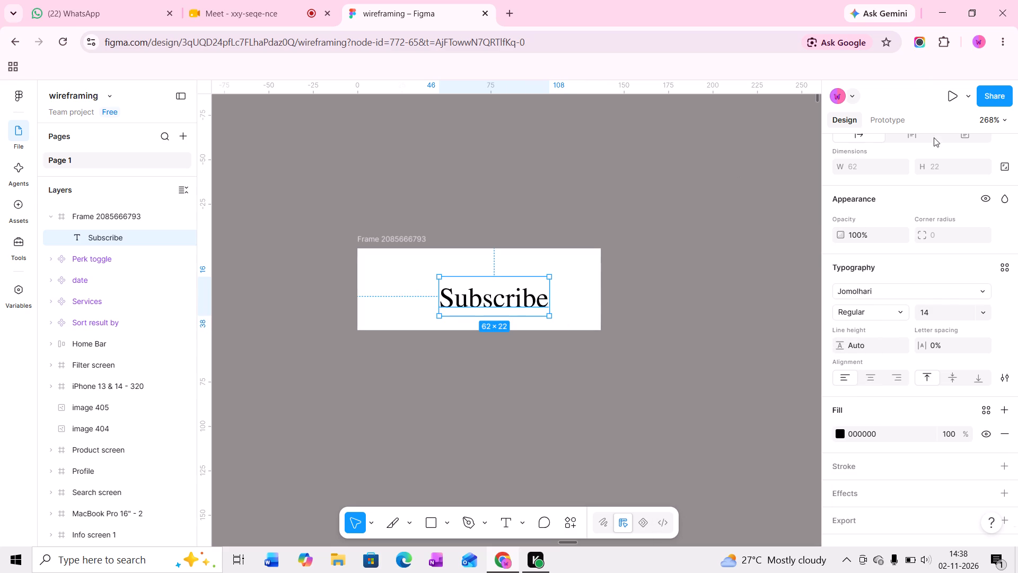
scroll(934, 137, "up", 4)
left_click(957, 214)
left_click(873, 212)
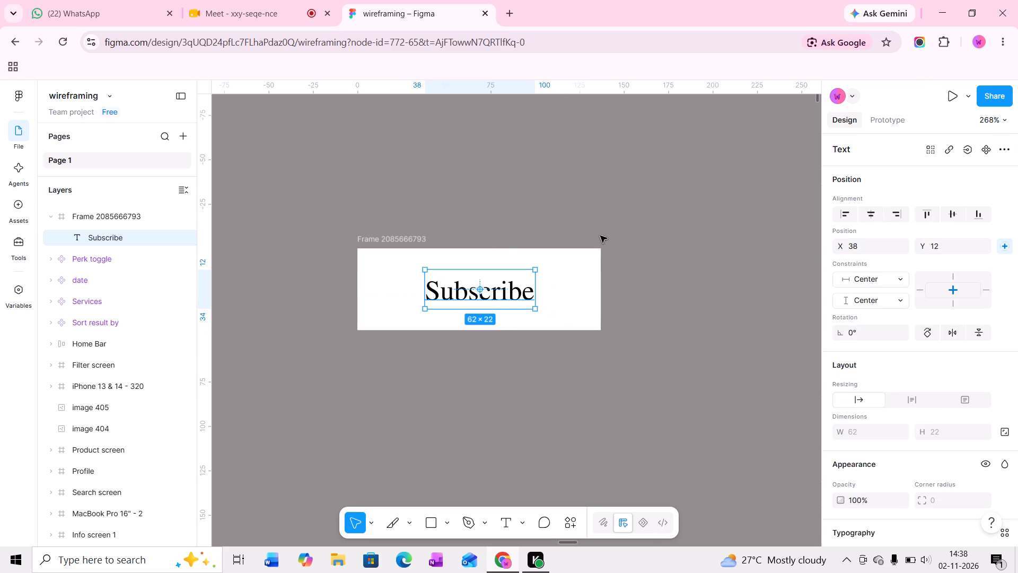
left_click_drag(563, 306, 575, 440, "alt")
Turn the button frame into a component and rename it Subs.
left_click(376, 233)
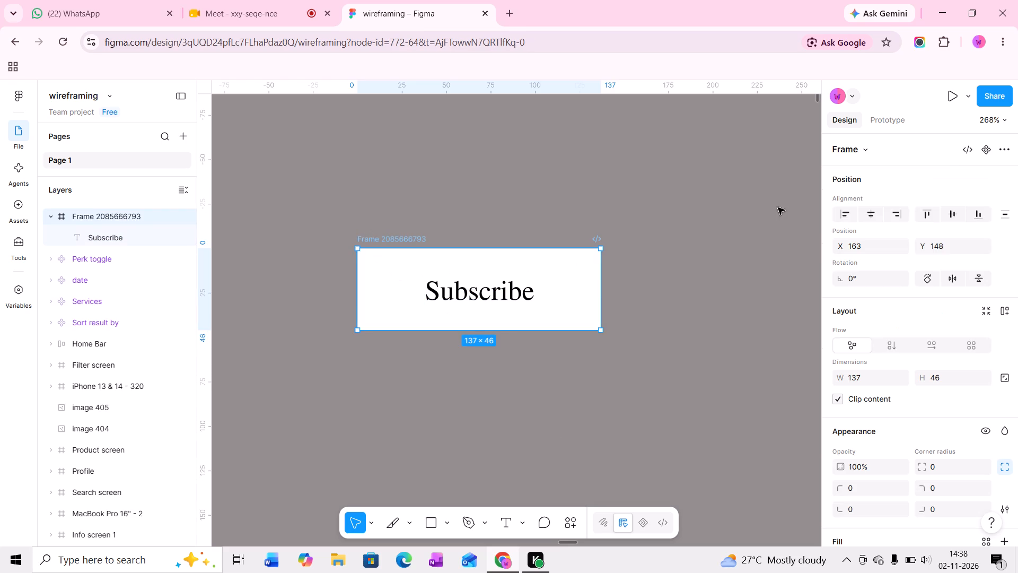
left_click(989, 152)
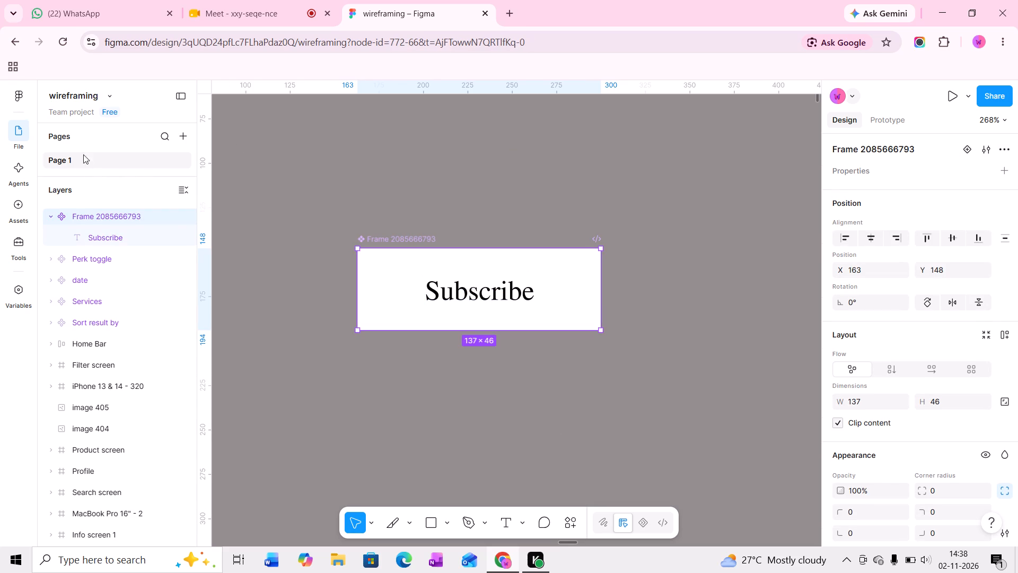
double_click(385, 240)
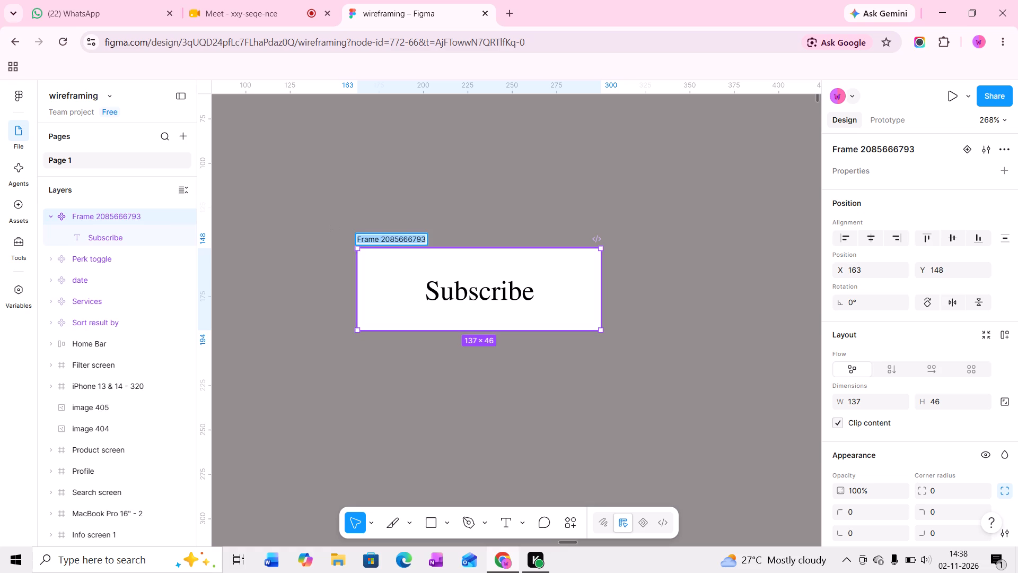
type("Subs")
left_click(301, 168)
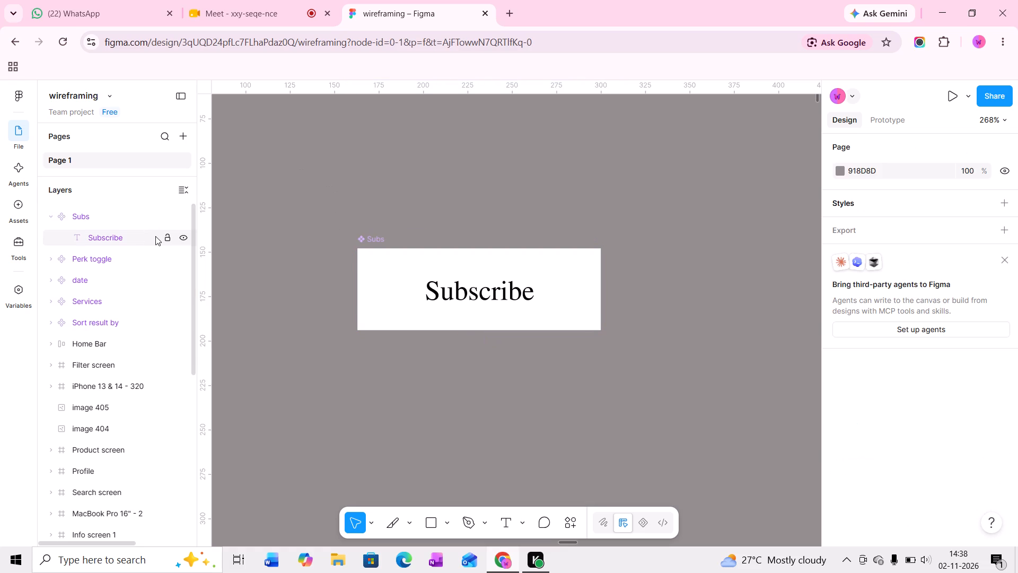
Search the assets for subs and place an instance beside the main component, at about X 319, Y 147.
left_click(17, 202)
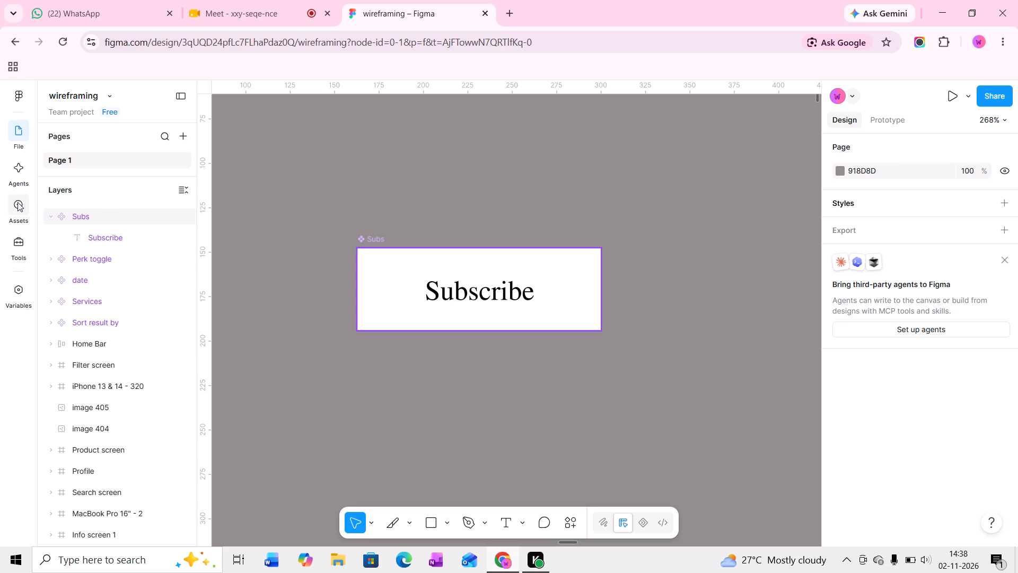
left_click(101, 127)
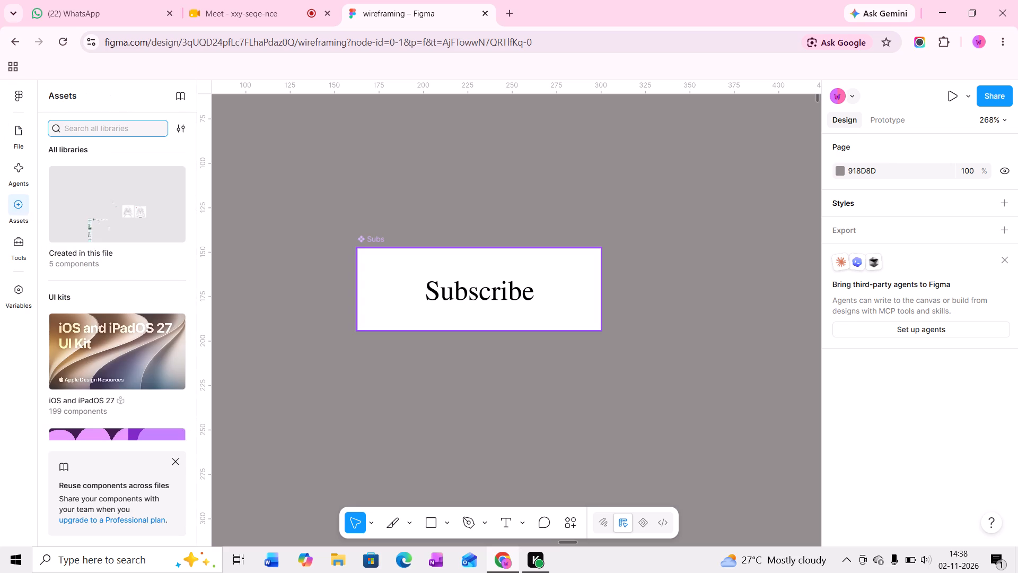
type("subs")
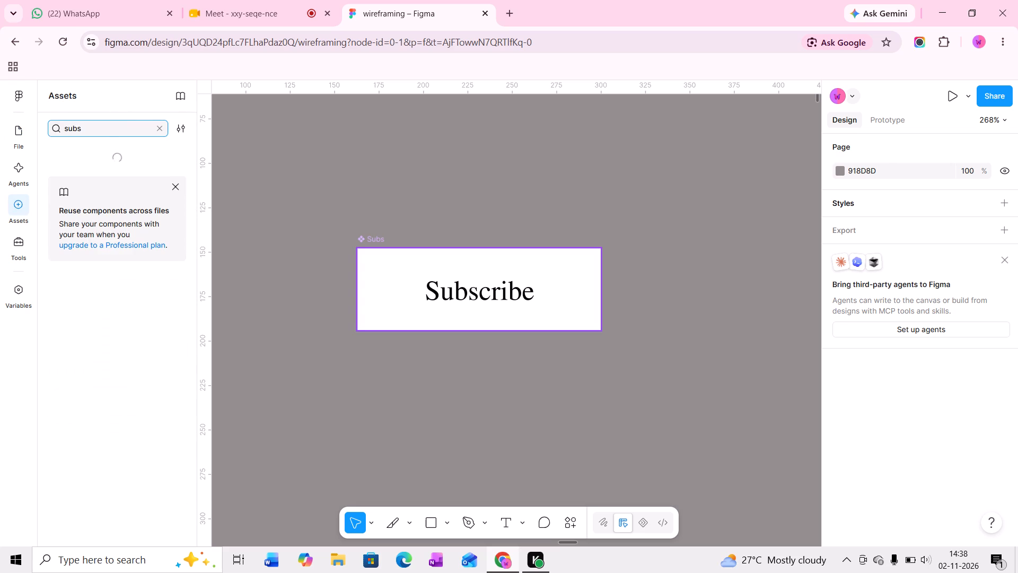
left_click_drag(77, 179, 692, 255)
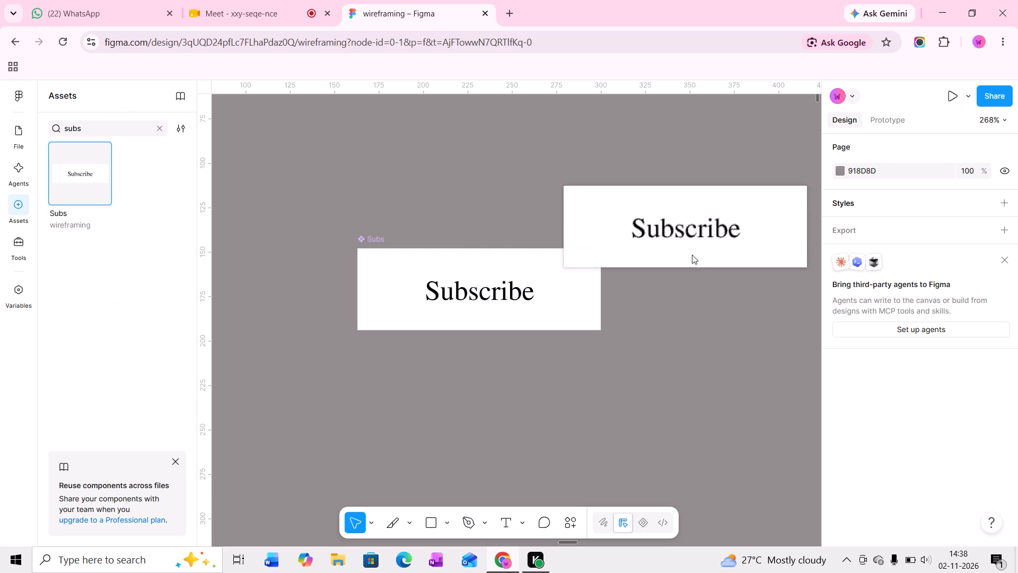
left_click_drag(692, 255, 744, 309)
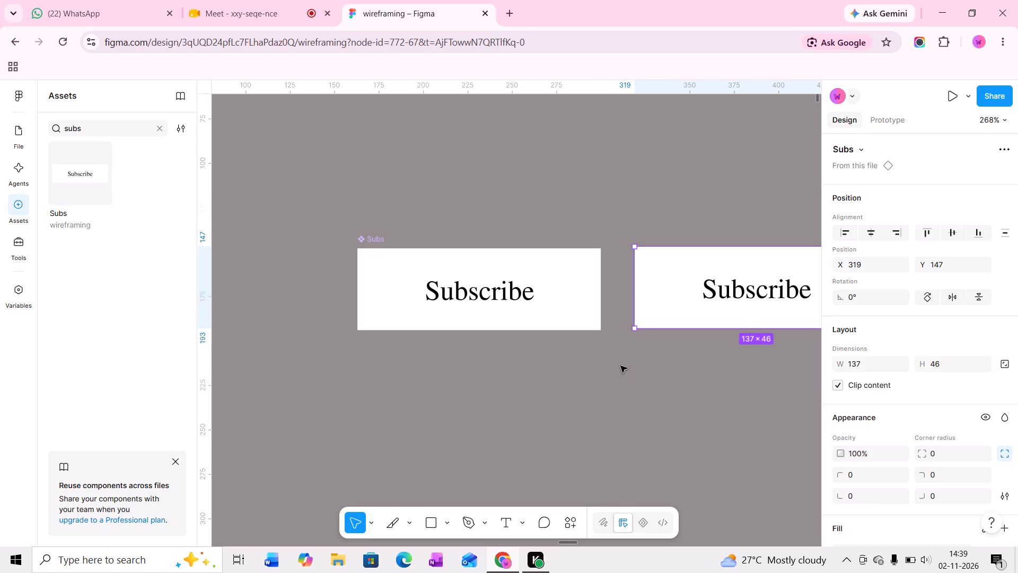
Add a second variant to the Subs component and fill it with pink FF9090.
middle_click_drag(666, 391, 595, 409)
left_click(332, 288)
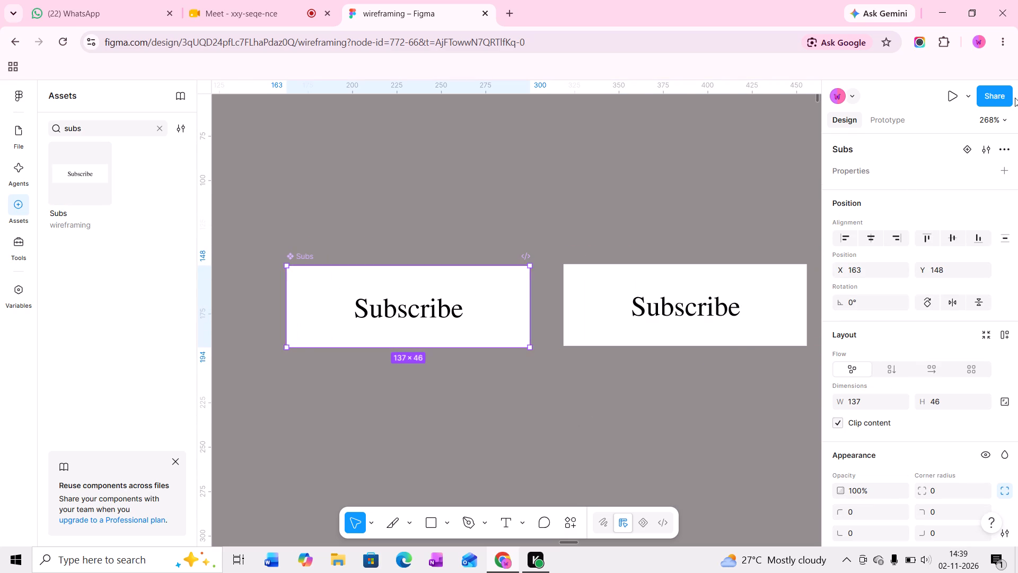
left_click(963, 149)
middle_click_drag(426, 379, 443, 318)
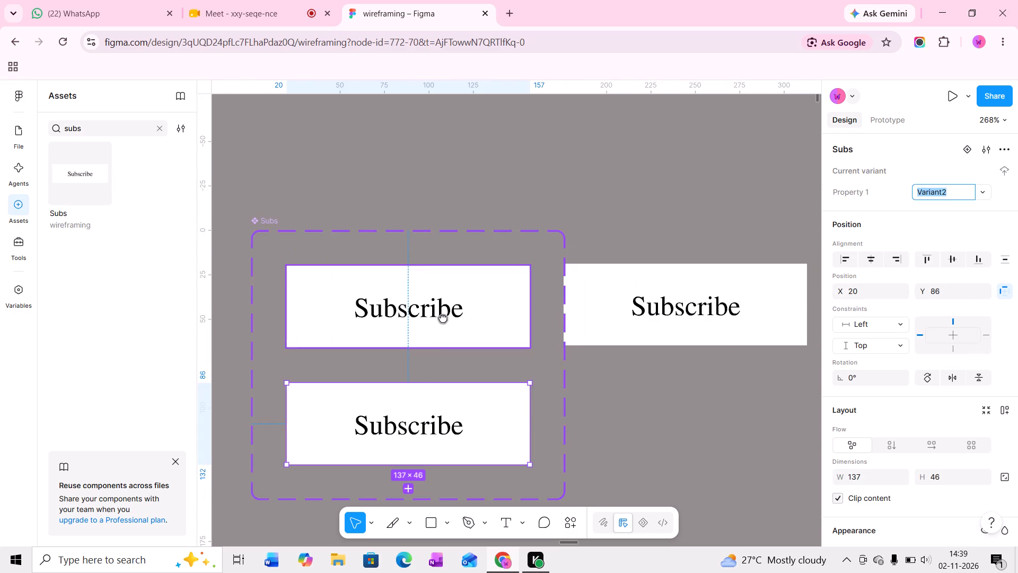
middle_click_drag(443, 318, 453, 296)
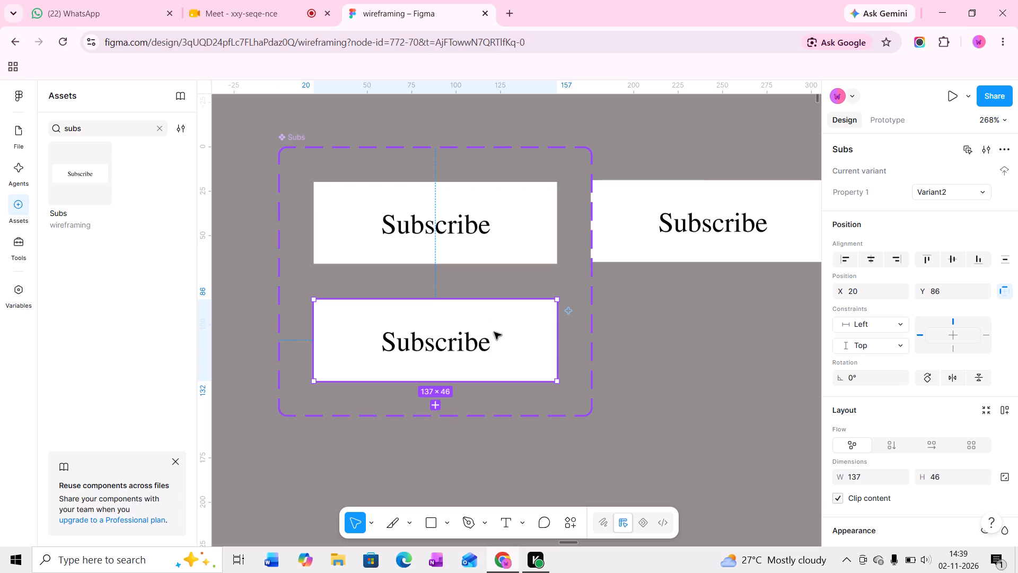
scroll(860, 374, "down", 3)
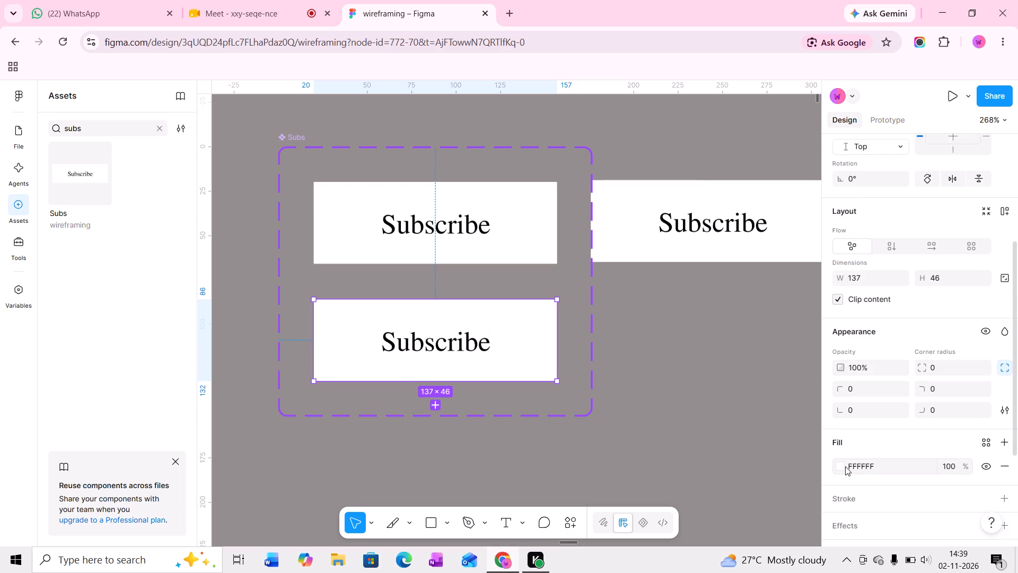
left_click(845, 466)
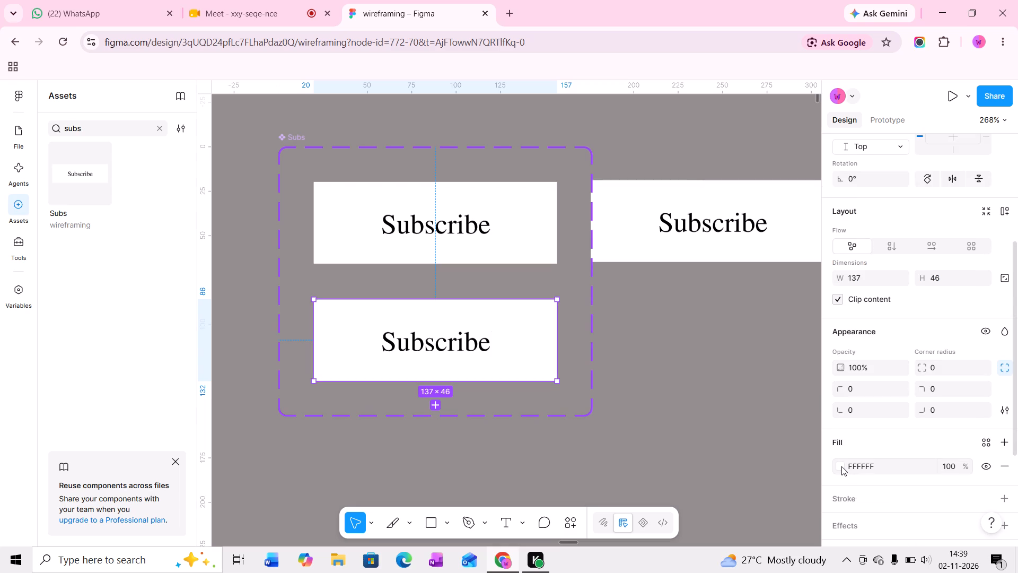
left_click(841, 466)
left_click_drag(778, 301, 813, 277)
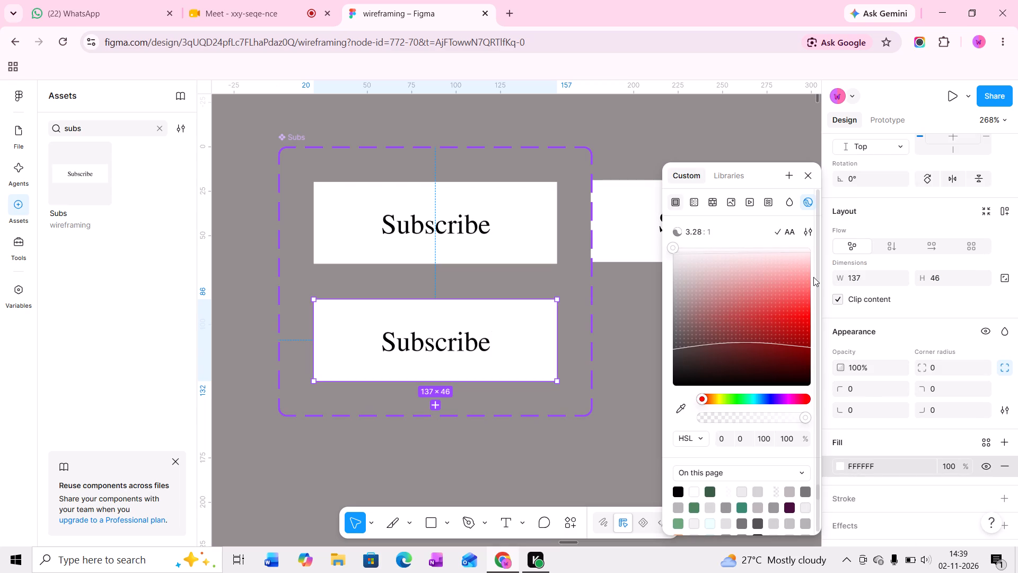
left_click_drag(813, 277, 811, 278)
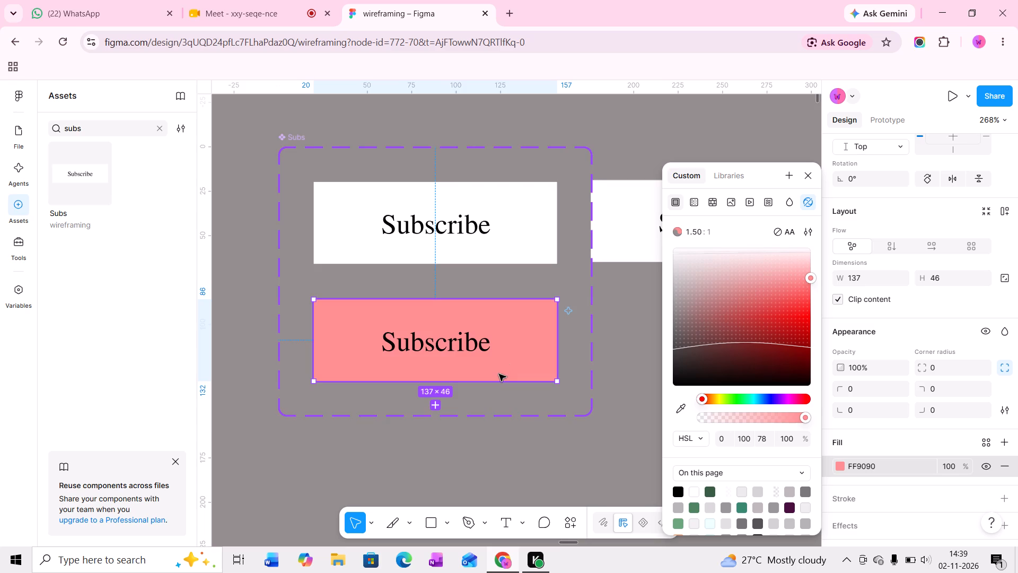
Add a third variant below the pink one and fill it with red E60000.
middle_click_drag(499, 374, 484, 281)
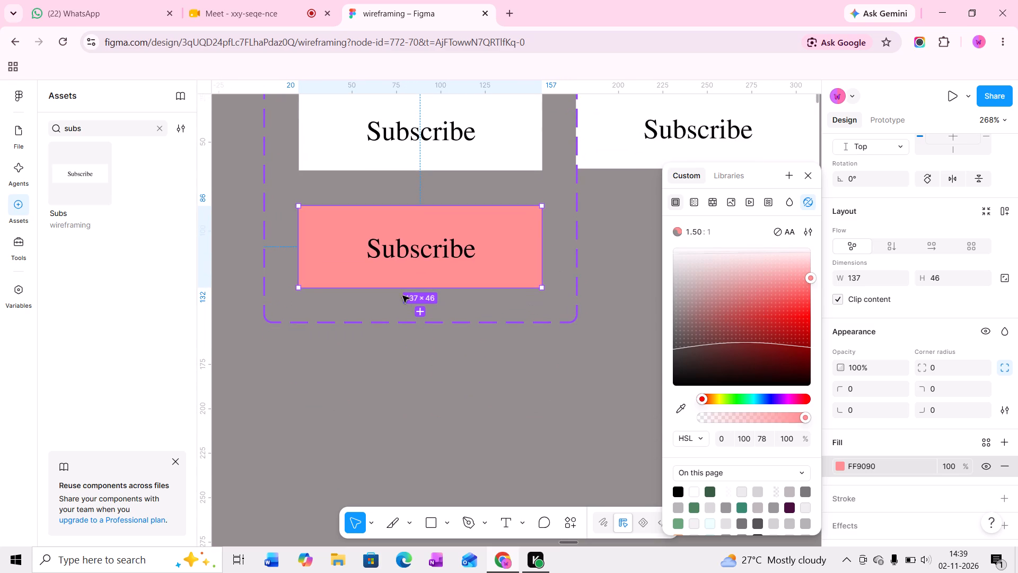
left_click(422, 314)
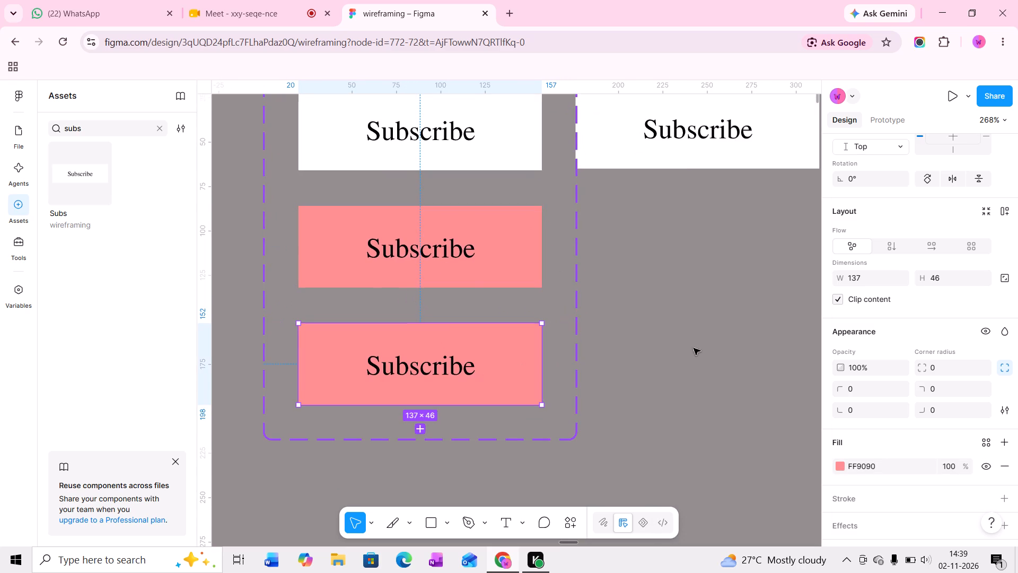
left_click(841, 464)
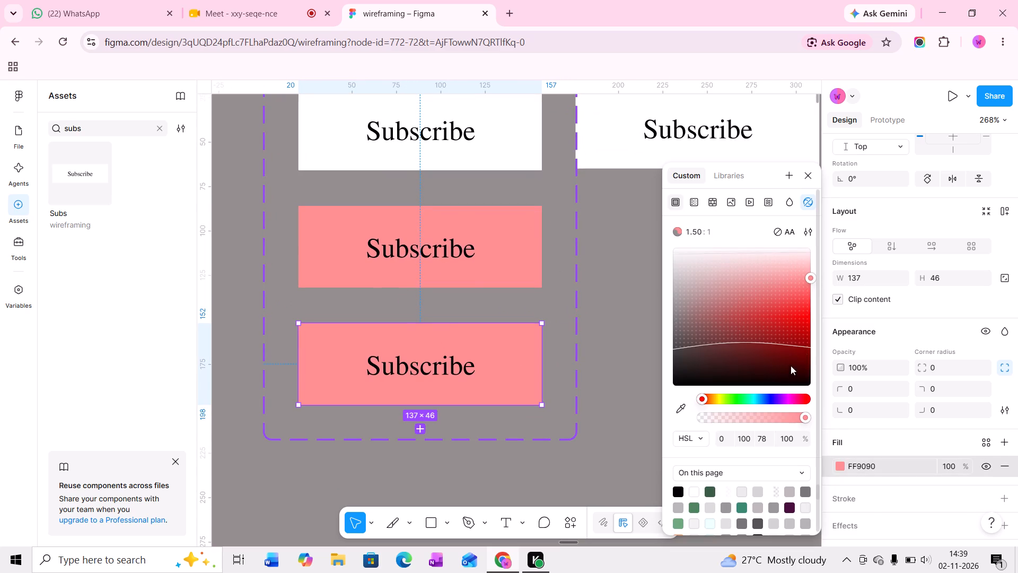
left_click_drag(804, 328, 814, 324)
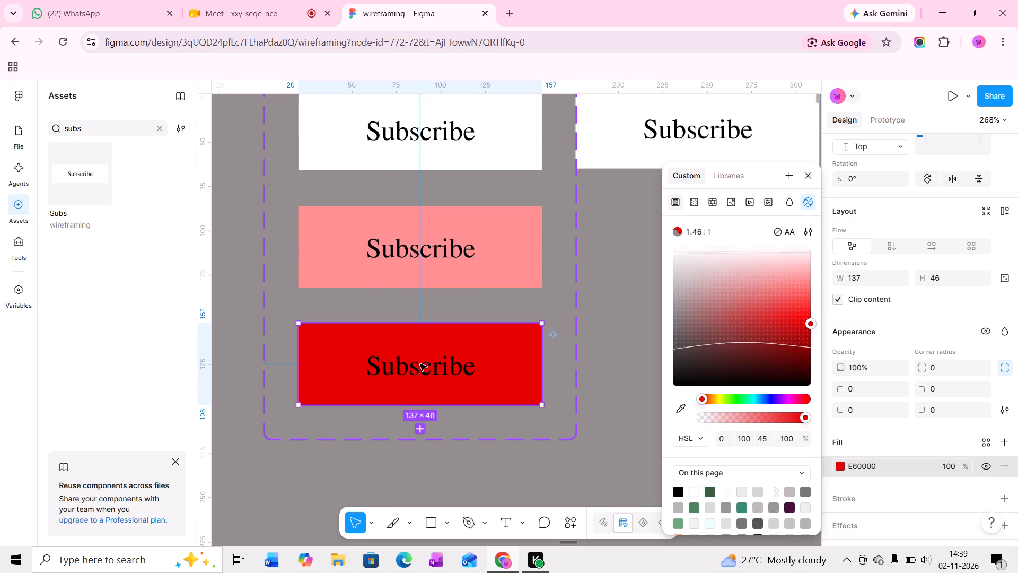
Set the red variant's Subscribe text fill to white FFFFFF.
left_click(420, 378, "ctrl")
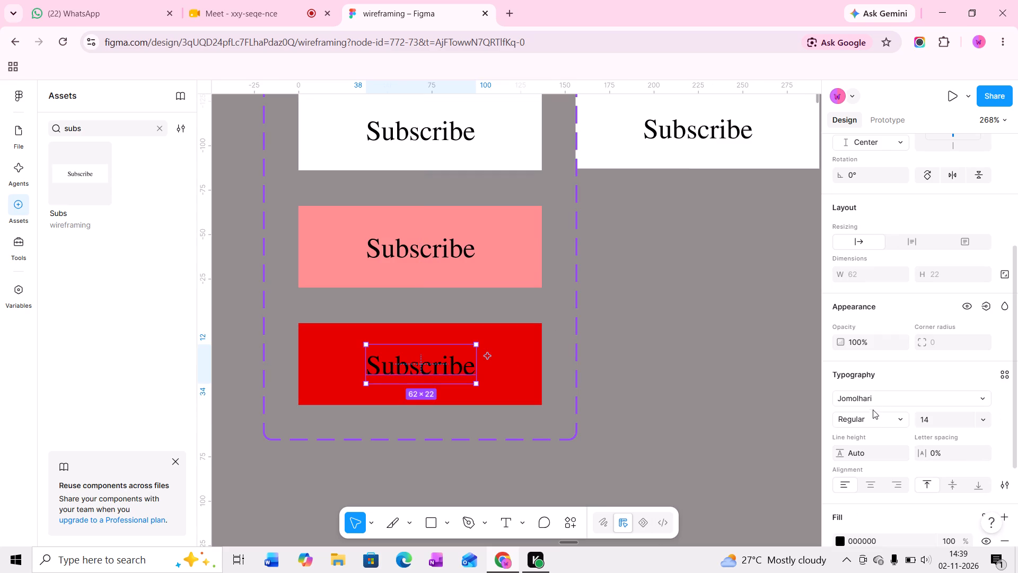
scroll(871, 475, "down", 2)
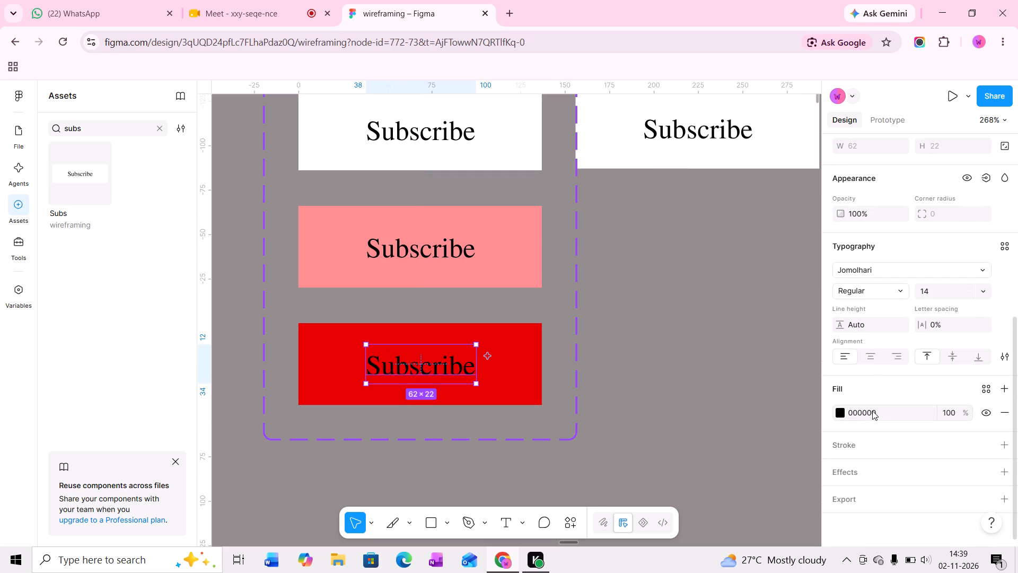
left_click(872, 411)
key("f")
key("Return")
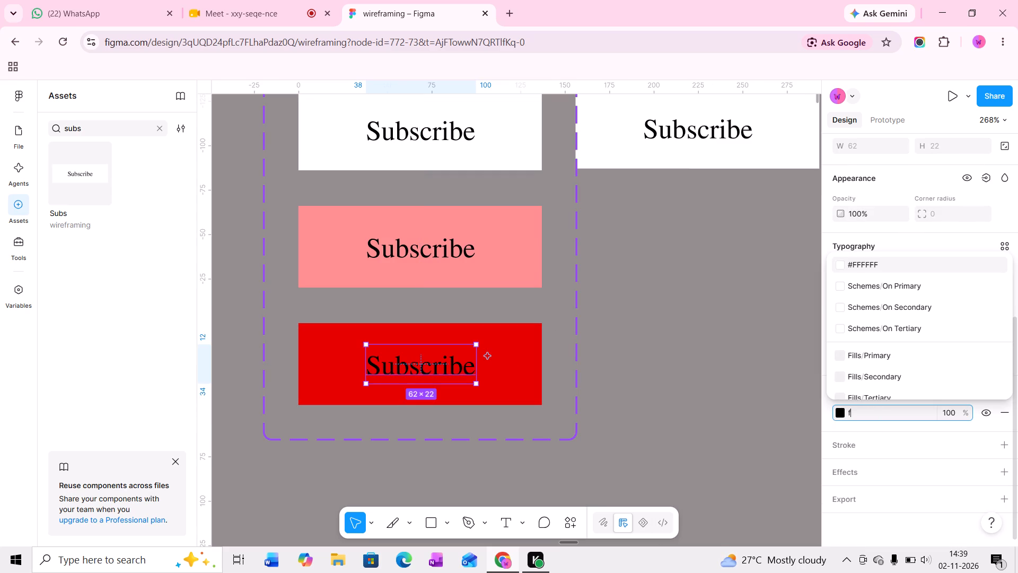
left_click(584, 285)
Round the corners of all three Subs variants together with a corner radius of 5.
middle_click_drag(584, 290, 602, 370)
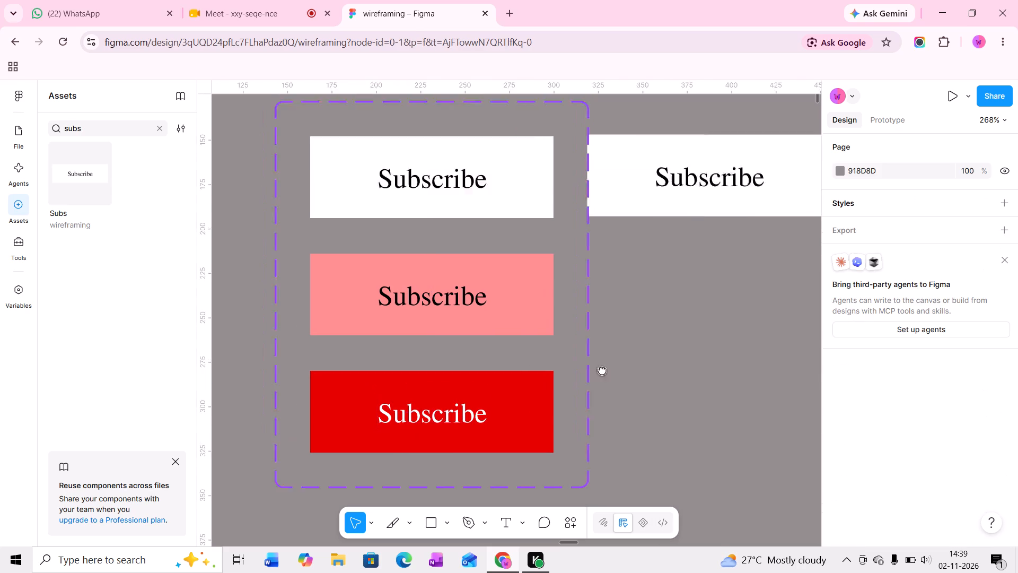
middle_click_drag(602, 370, 603, 378)
left_click(526, 314)
left_click(525, 490, "shift")
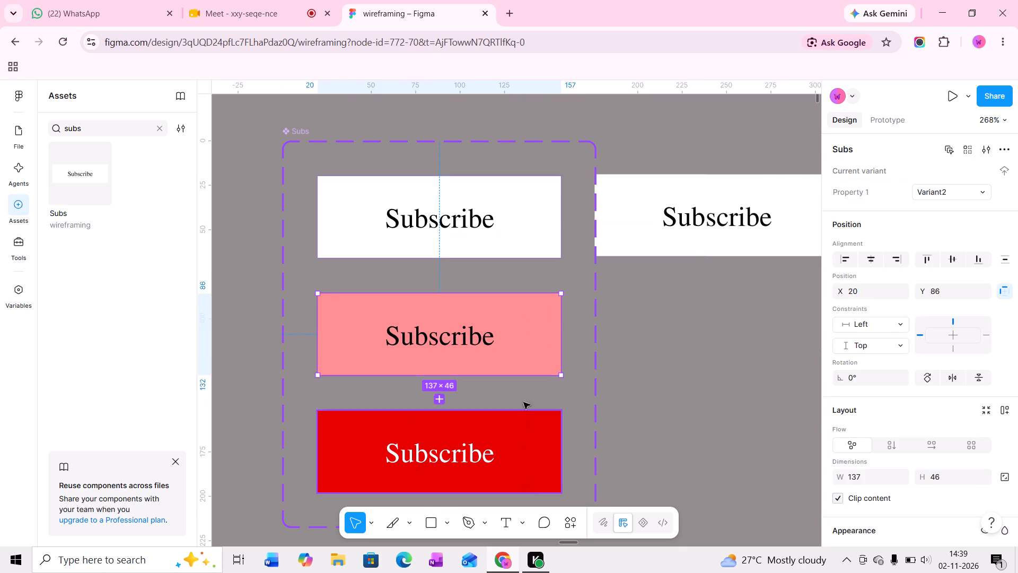
left_click(513, 218, "shift")
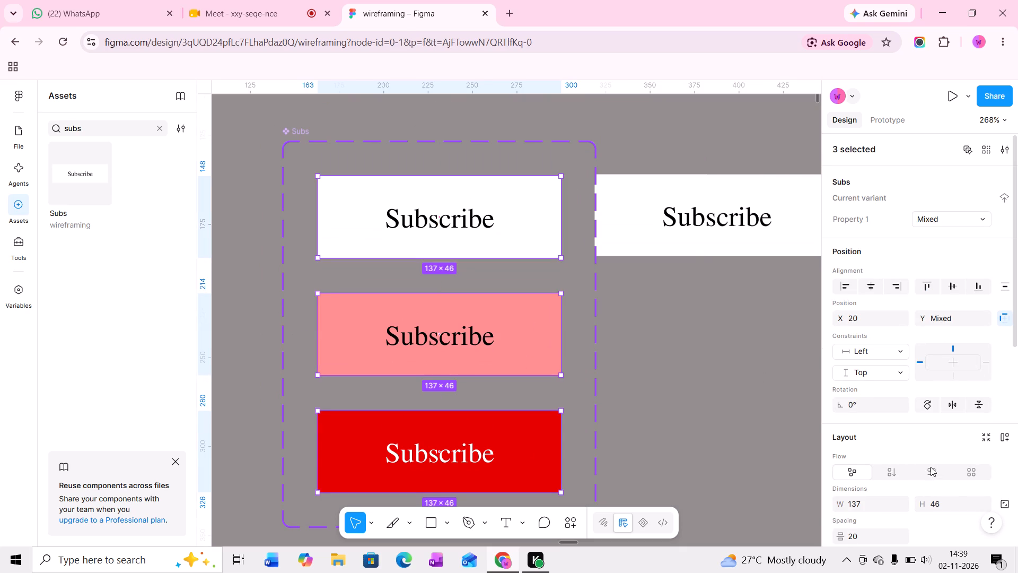
scroll(924, 524, "down", 2)
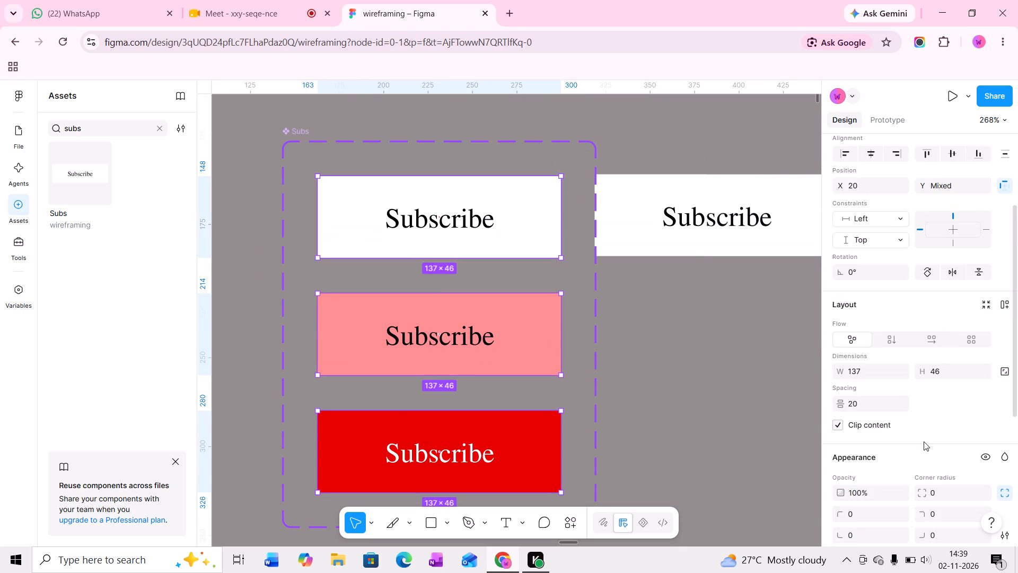
left_click_drag(919, 491, 565, 314)
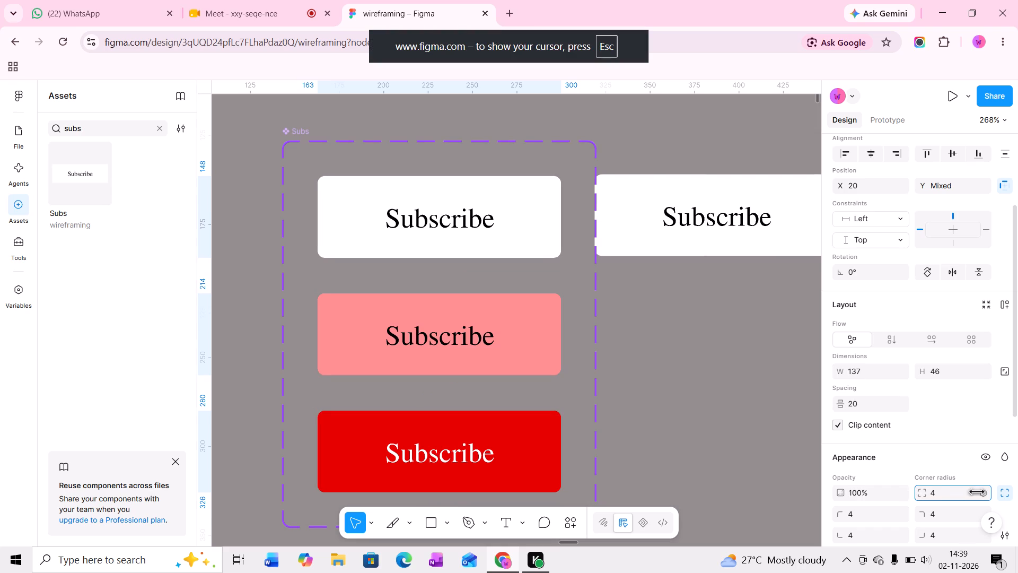
left_click_drag(565, 314, 574, 314)
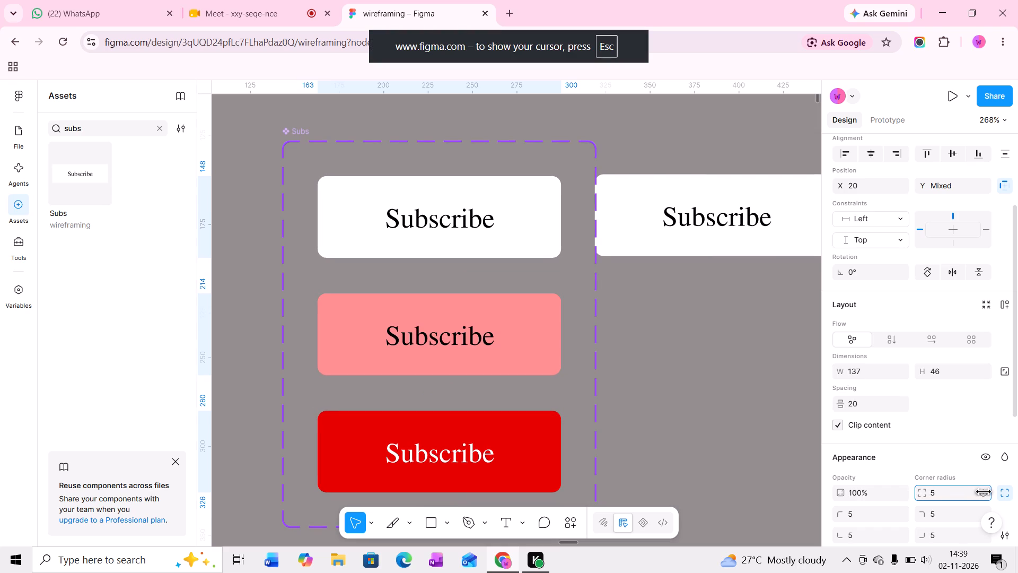
left_click_drag(574, 314, 580, 314)
Move the Subs instance farther away from the component set so it stands clear of its border.
middle_click_drag(727, 421, 682, 338)
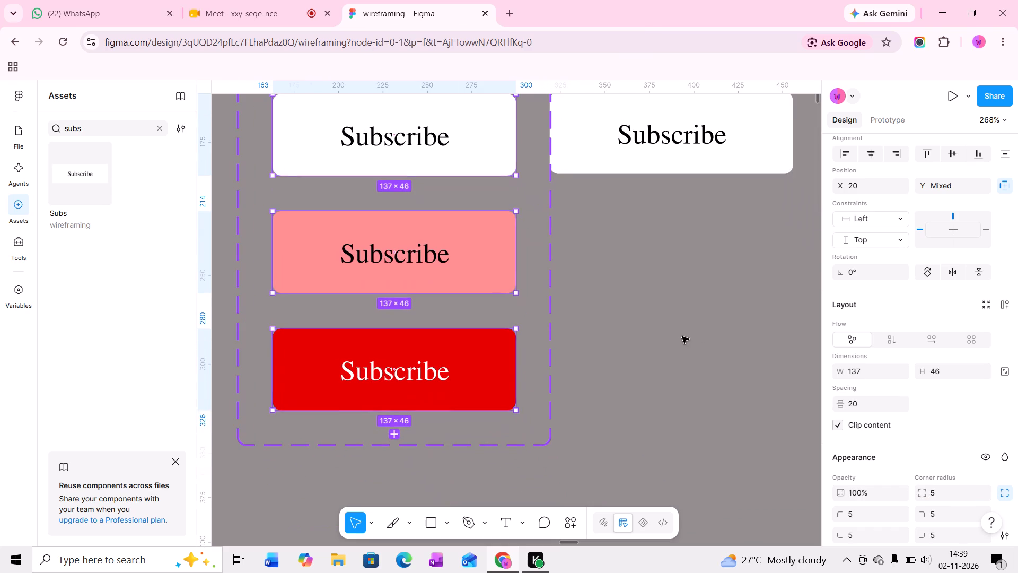
left_click(667, 331)
left_click_drag(582, 164, 670, 178)
Add a prototype interaction from the white Subs variant to the pink one that changes to Variant2 while hovering.
left_click(376, 161)
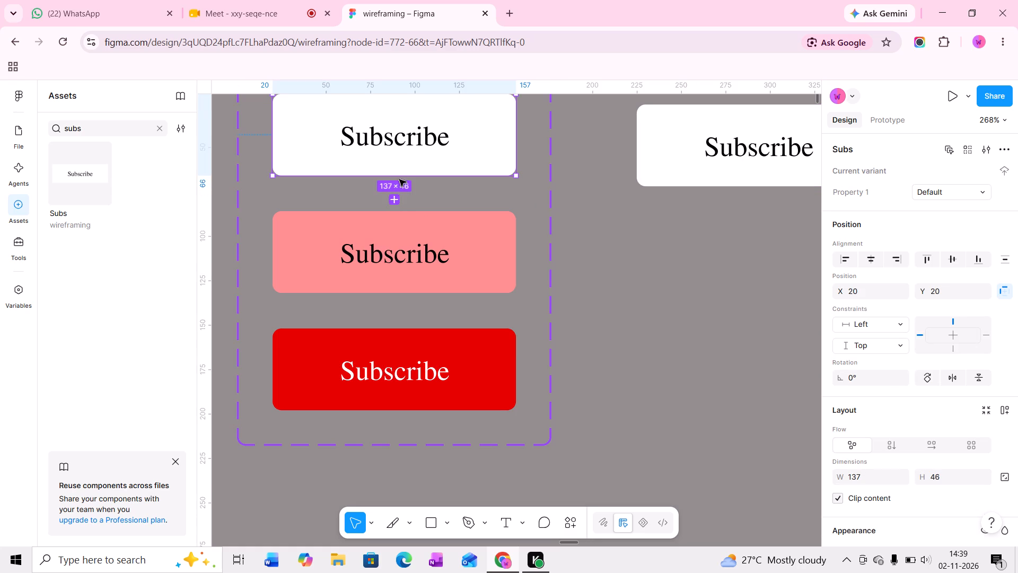
left_click(883, 117)
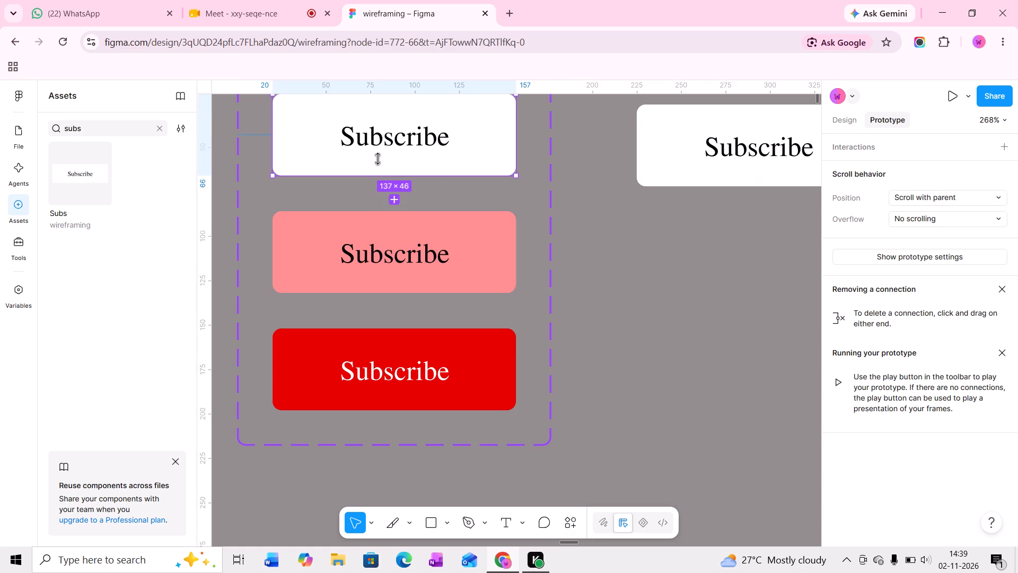
left_click_drag(390, 177, 392, 257)
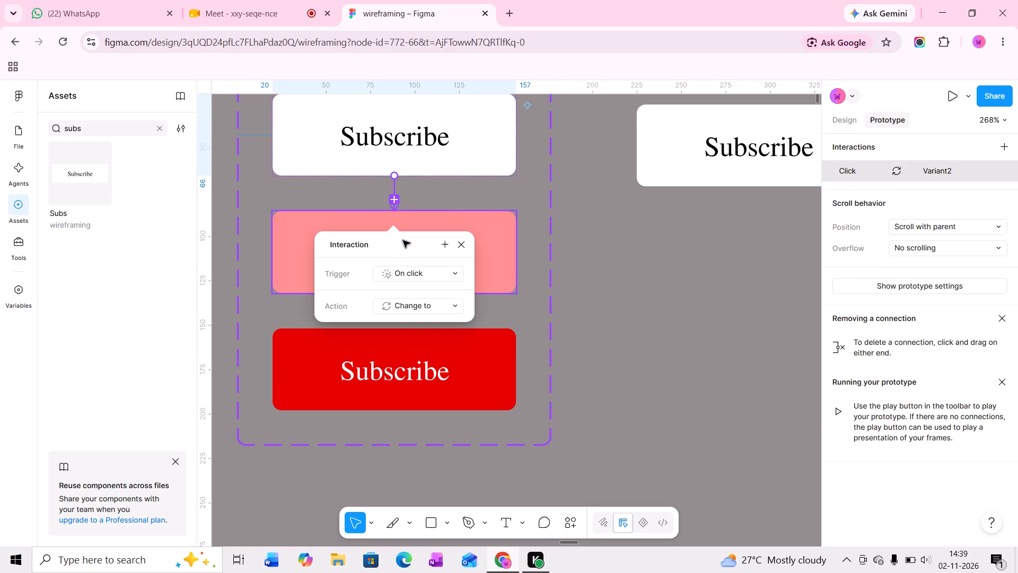
left_click(422, 272)
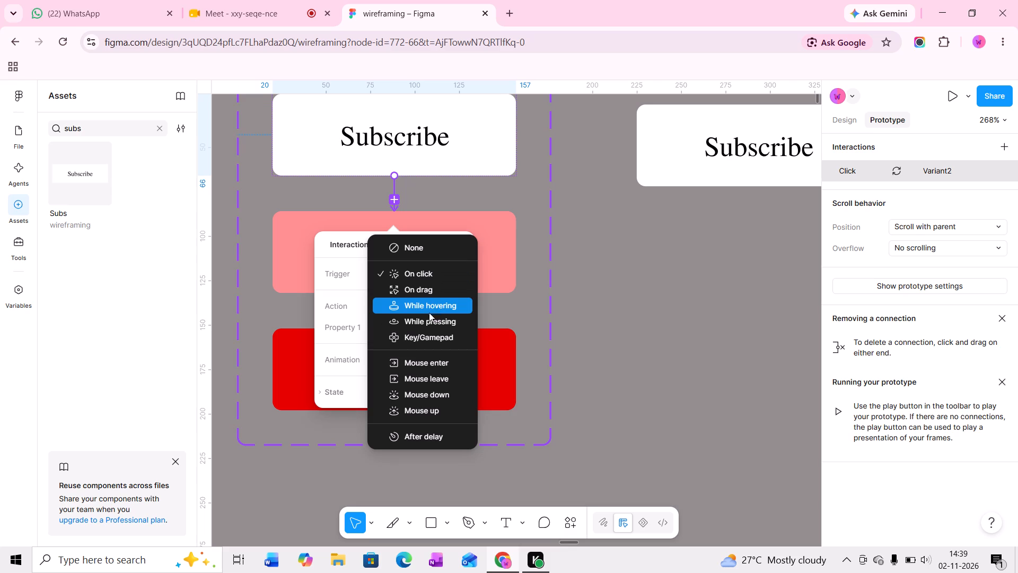
left_click(429, 305)
left_click(499, 311)
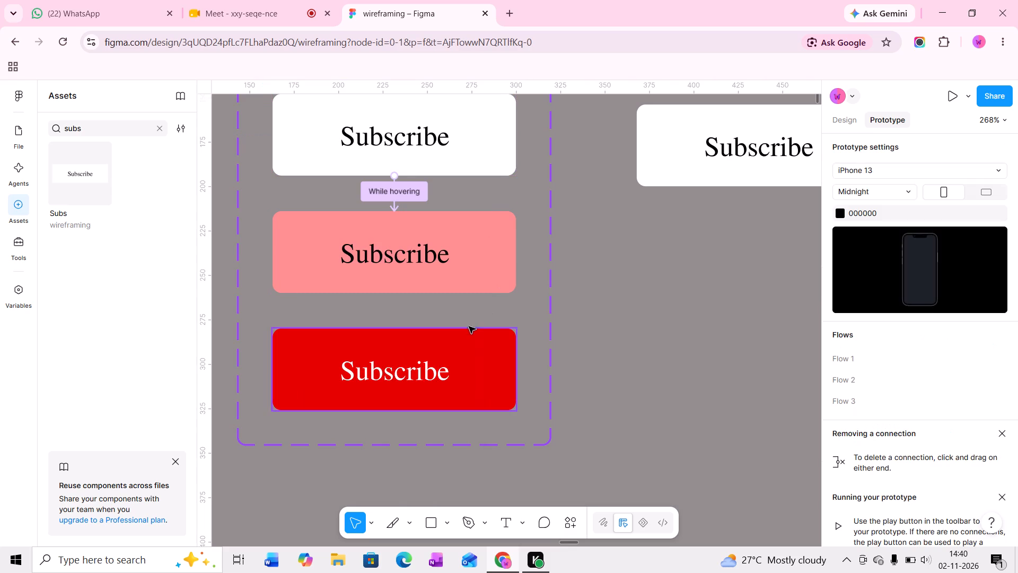
Add a prototype interaction from the pink variant to the red one that changes to Variant3 on click.
left_click(472, 275)
left_click_drag(396, 290, 403, 361)
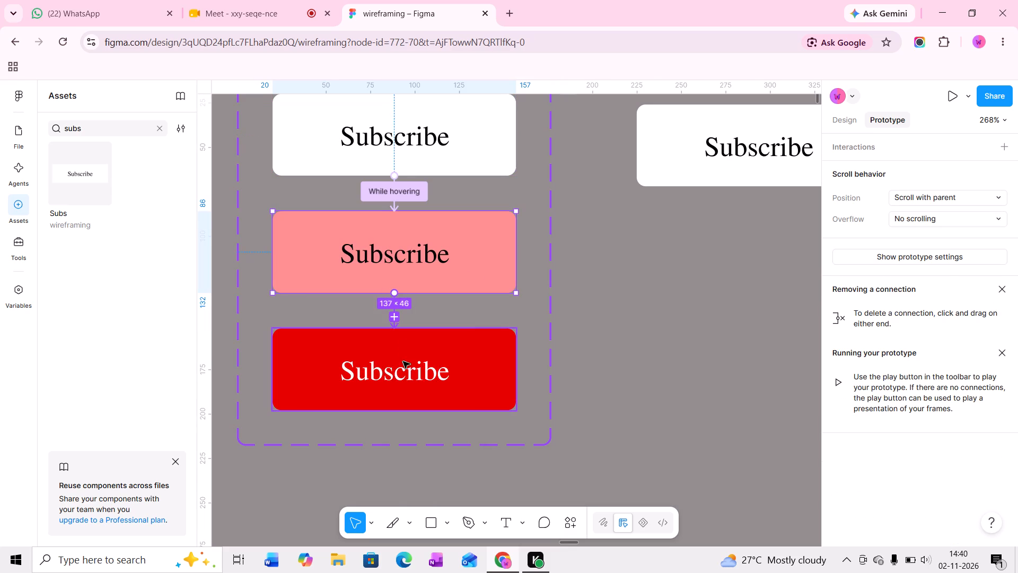
left_click_drag(403, 361, 403, 367)
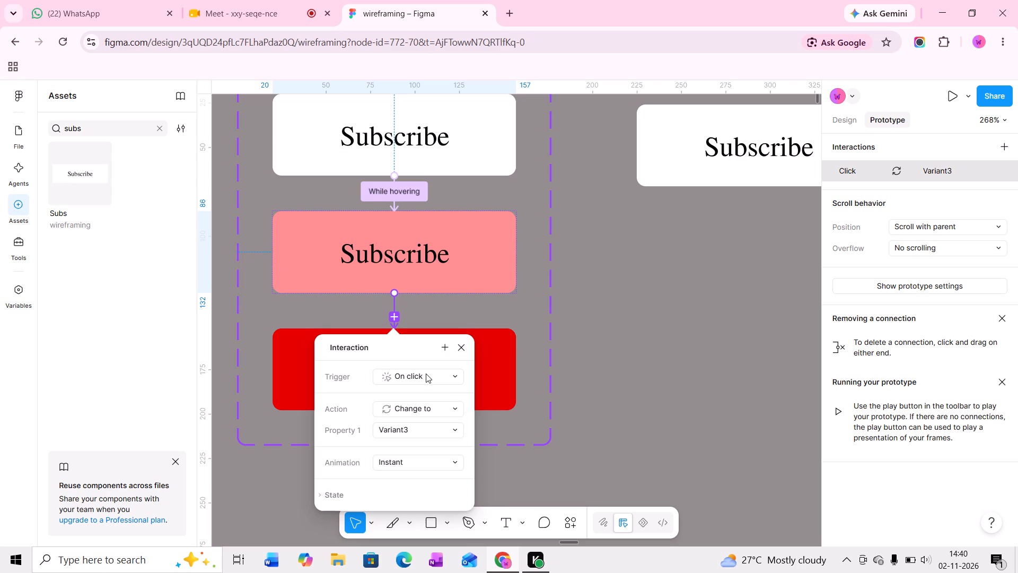
left_click(502, 364)
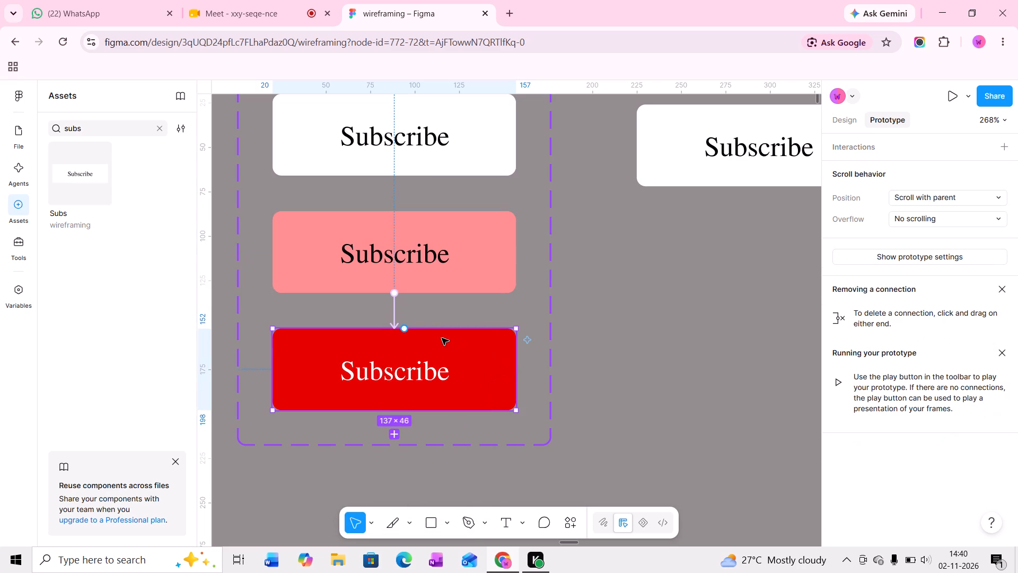
Add a prototype interaction from the red variant back to the white one that changes to Default on click.
left_click(442, 338)
left_click_drag(405, 326, 435, 150)
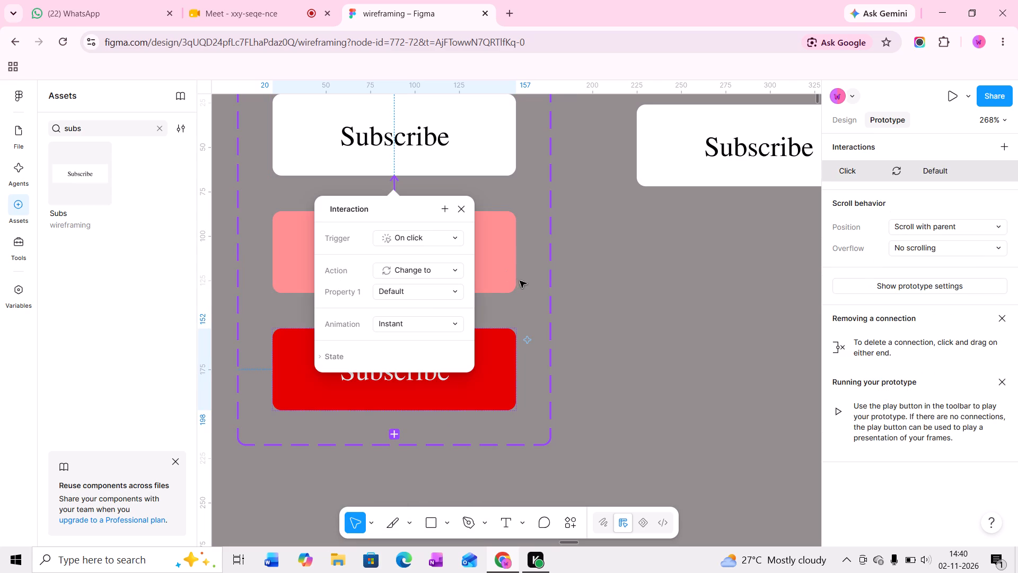
left_click(576, 275)
Rename the pink variant's Property 1 value as "while hover".
left_click(475, 237)
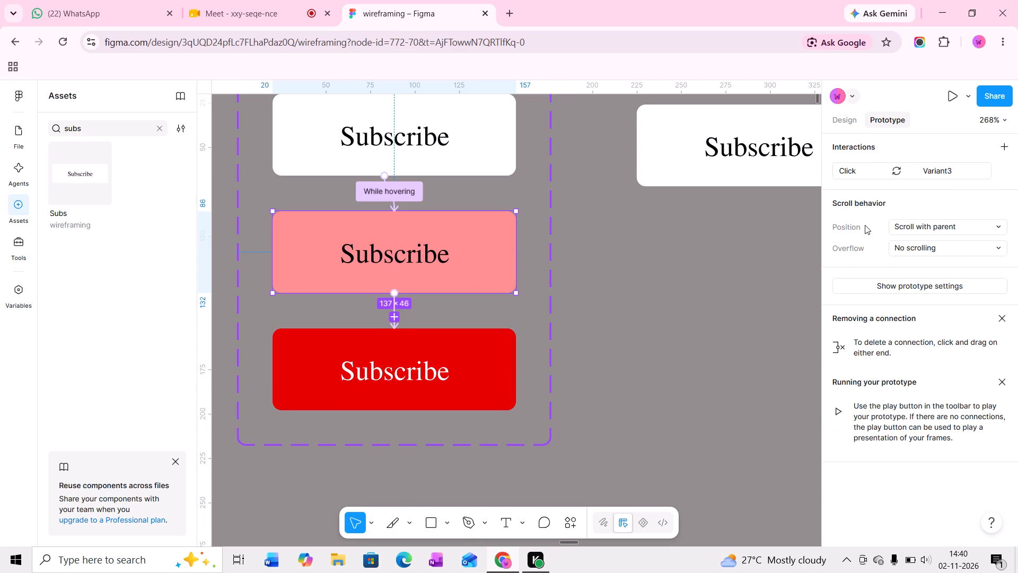
double_click(934, 172)
left_click(508, 134)
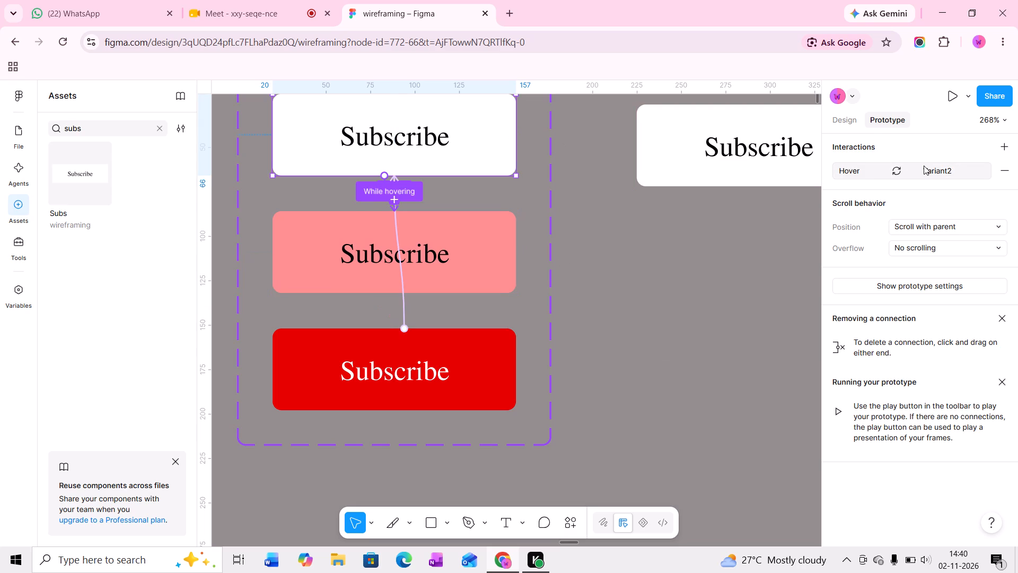
scroll(466, 174, "down", 1, "ctrl")
middle_click_drag(466, 205, 467, 225)
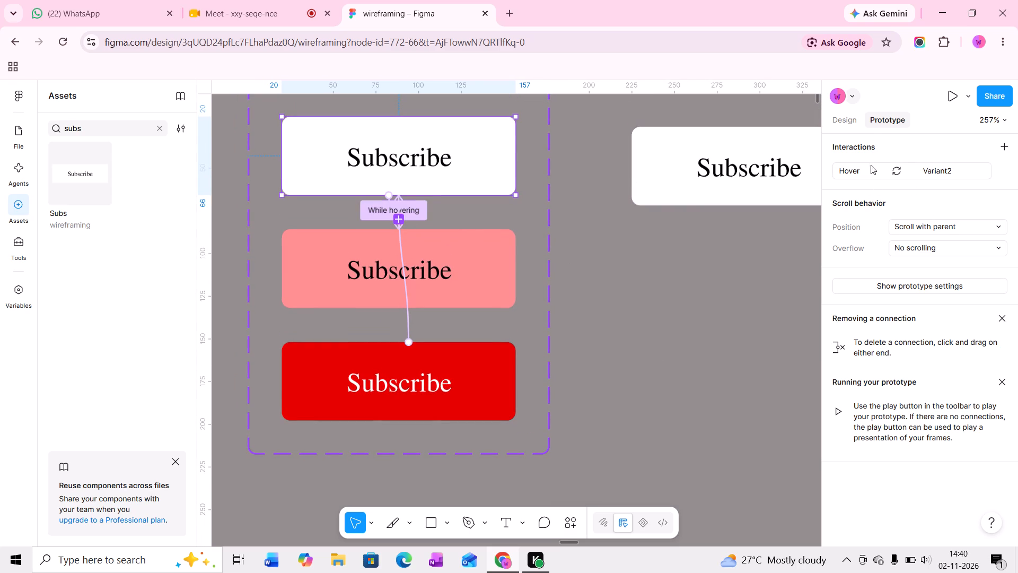
left_click(841, 119)
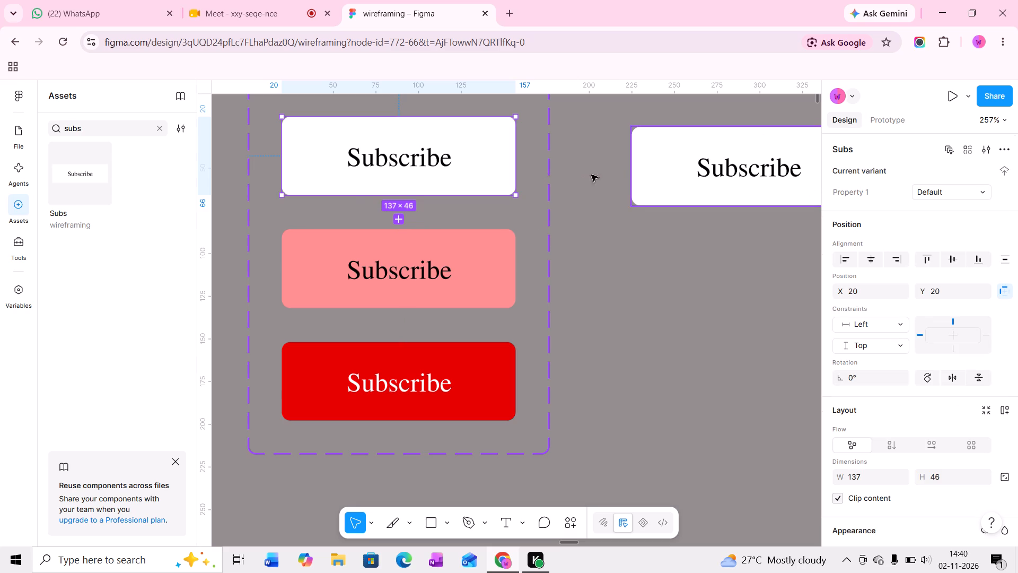
left_click(464, 275)
double_click(935, 193)
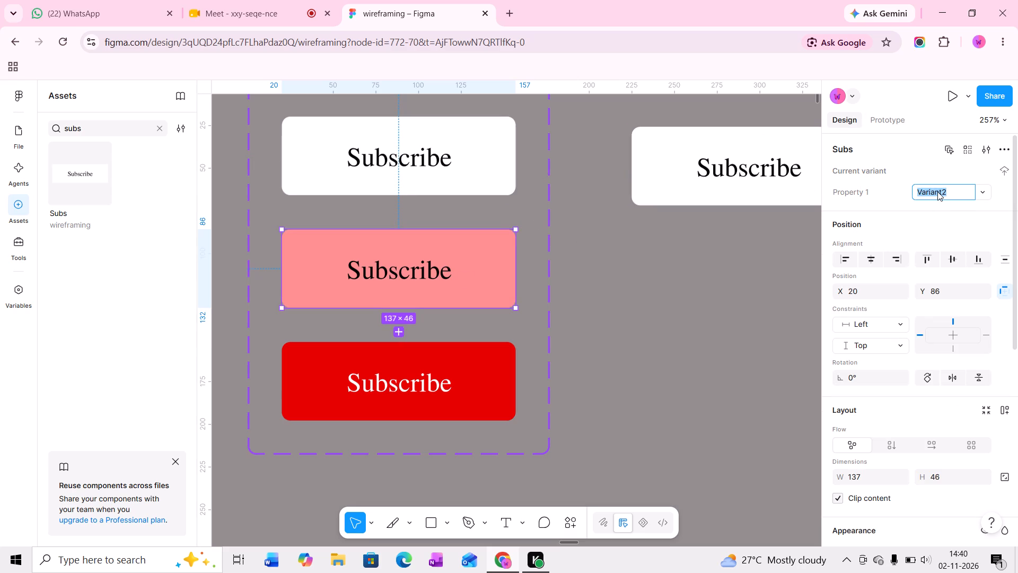
type("whik")
key("BackSpace")
type("le hover")
Rename the red variant's Property 1 value as "on click".
left_click(505, 382)
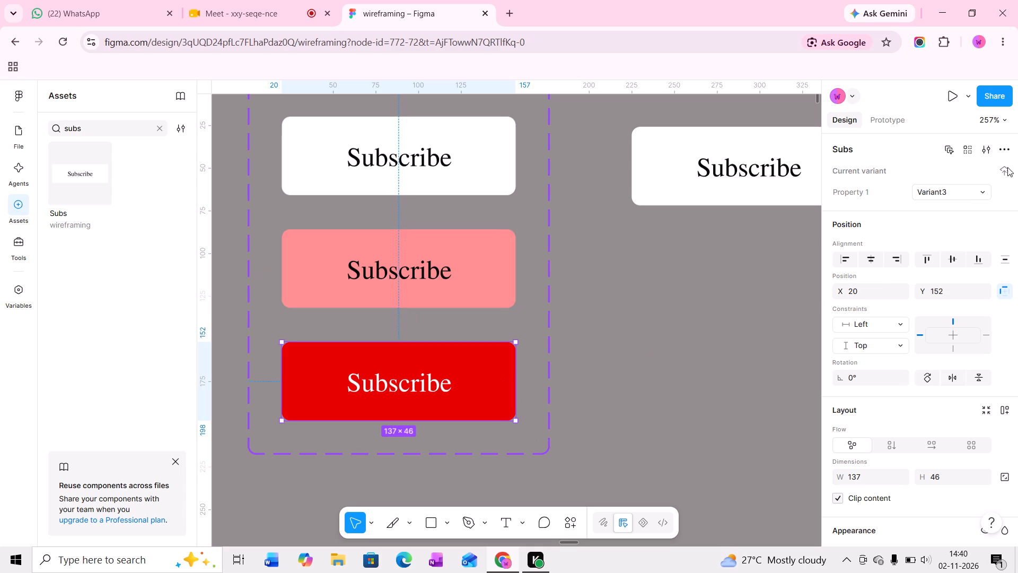
double_click(955, 192)
key("o")
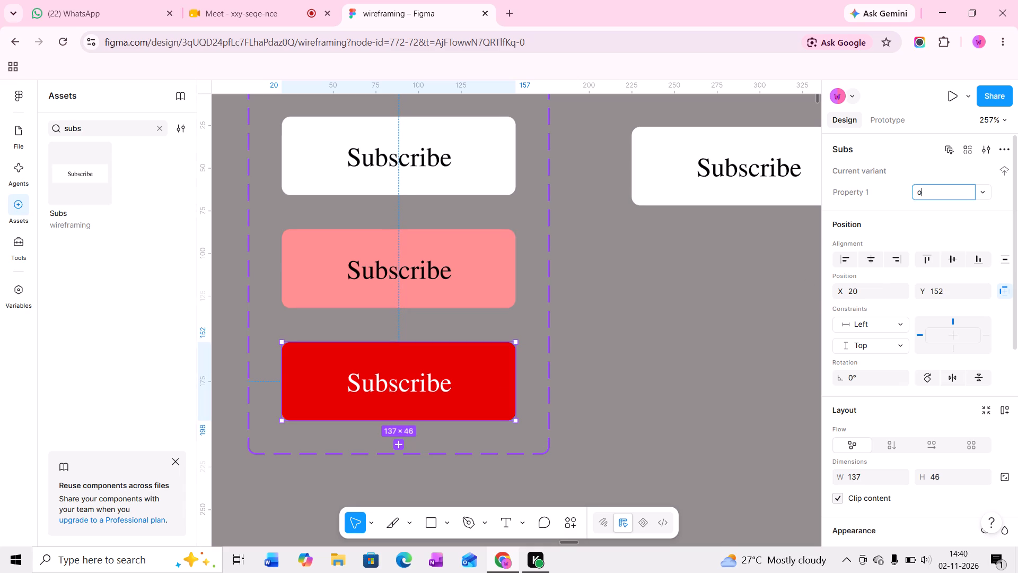
type("n click")
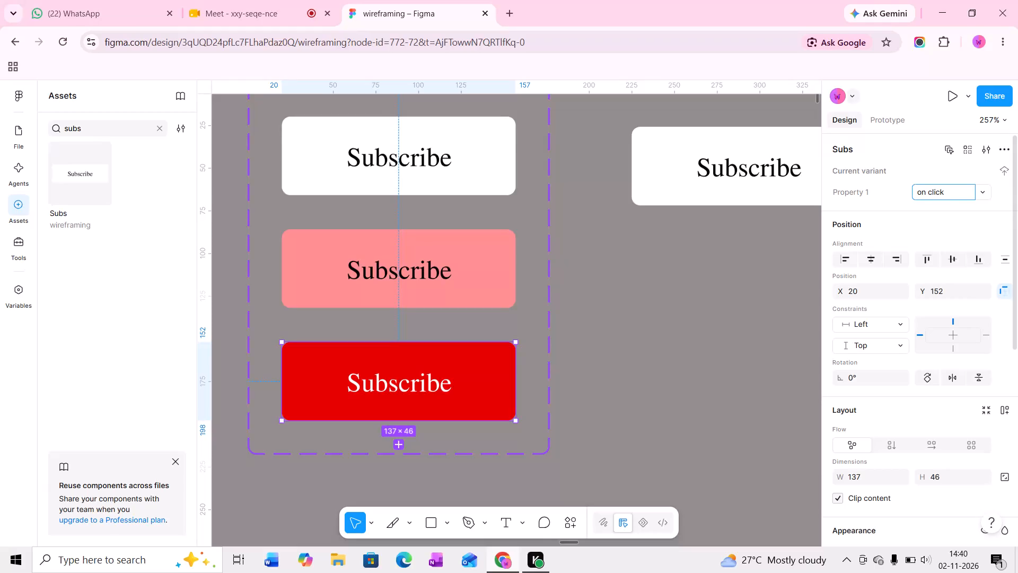
left_click(631, 370)
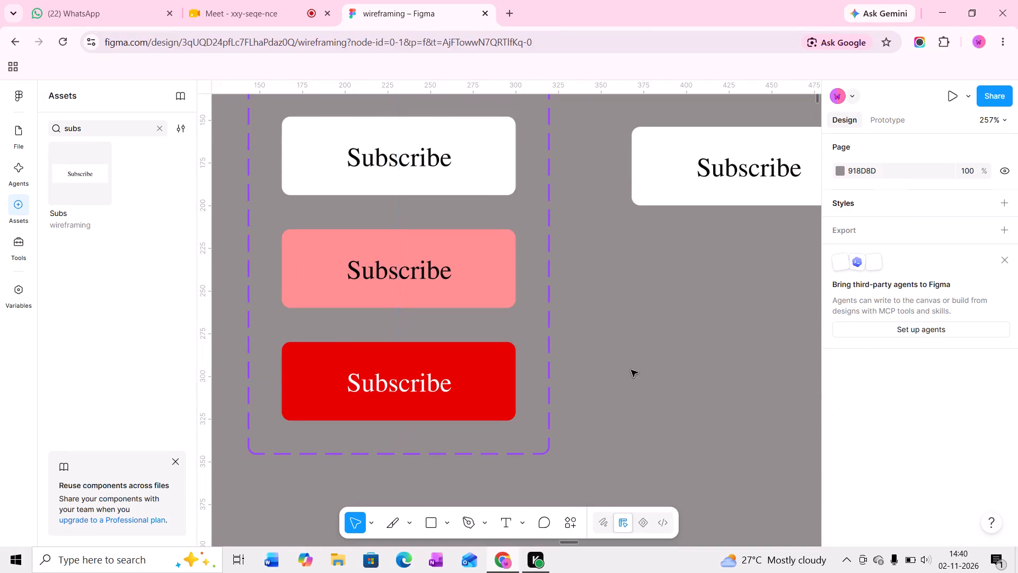
Add a fourth variant below the red one in the Subs component set.
scroll(631, 370, "down", 3, "ctrl")
middle_click_drag(672, 355, 606, 372)
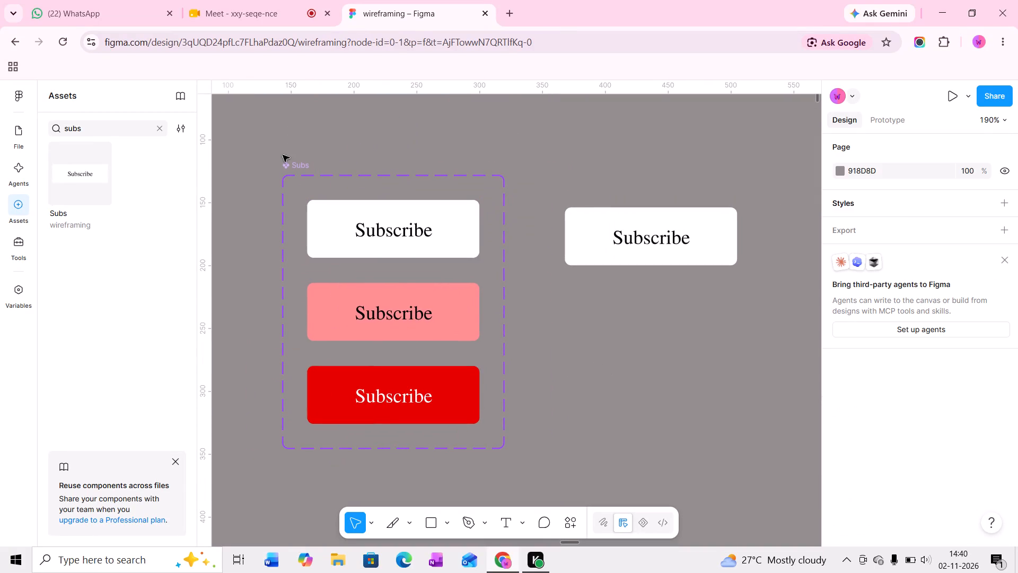
left_click(288, 161)
left_click(602, 220, "shift")
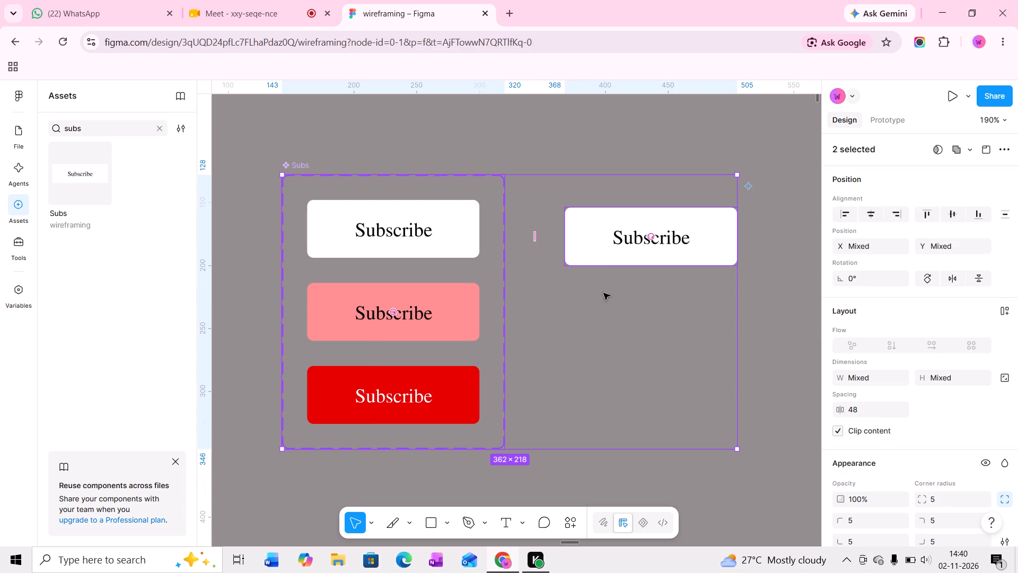
middle_click_drag(526, 353, 614, 124)
left_click(545, 158)
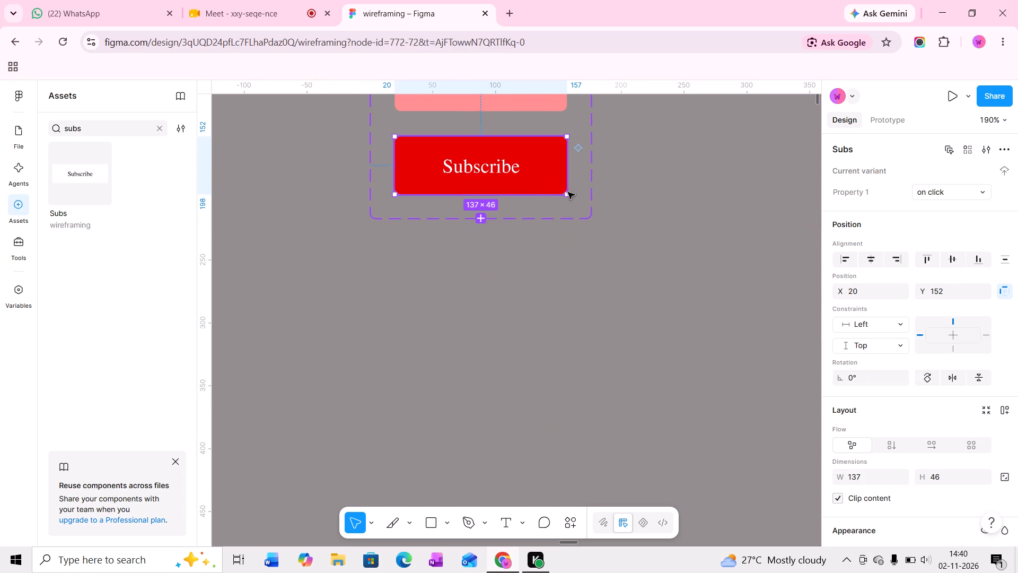
left_click(480, 215)
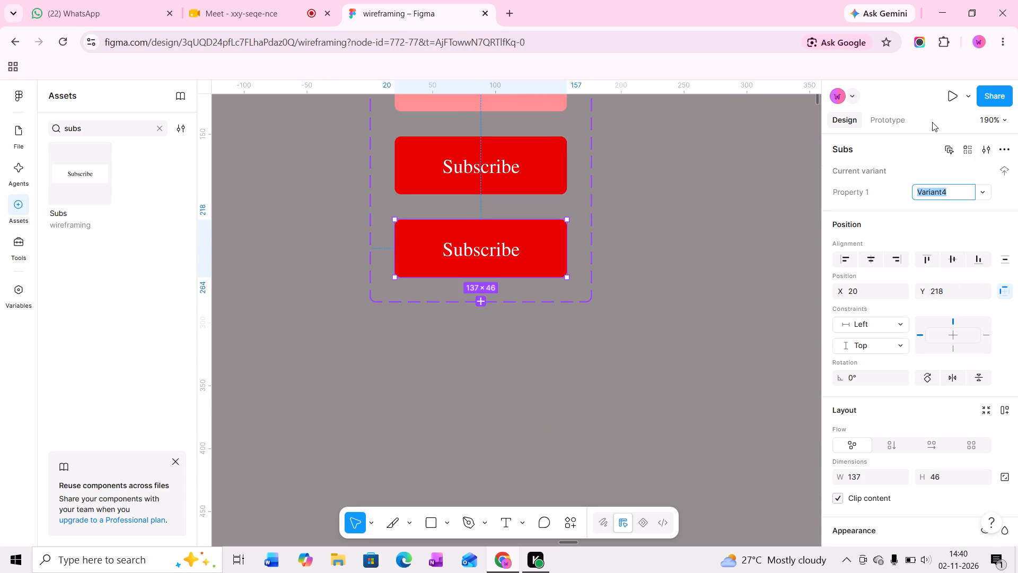
Delete the fourth variant's on-click prototype connection to the Default variant.
left_click(892, 124)
left_click(482, 201)
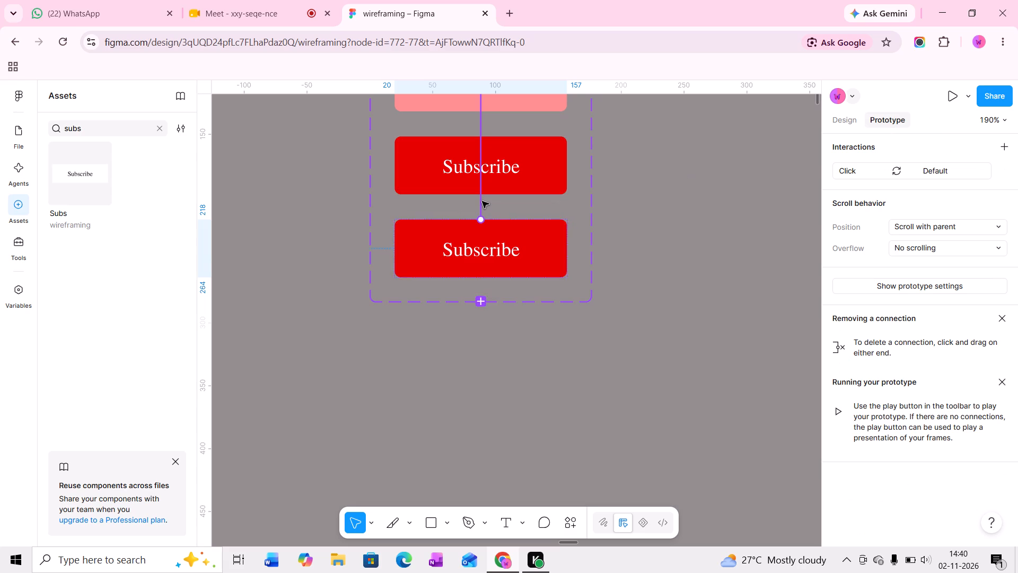
key("Delete")
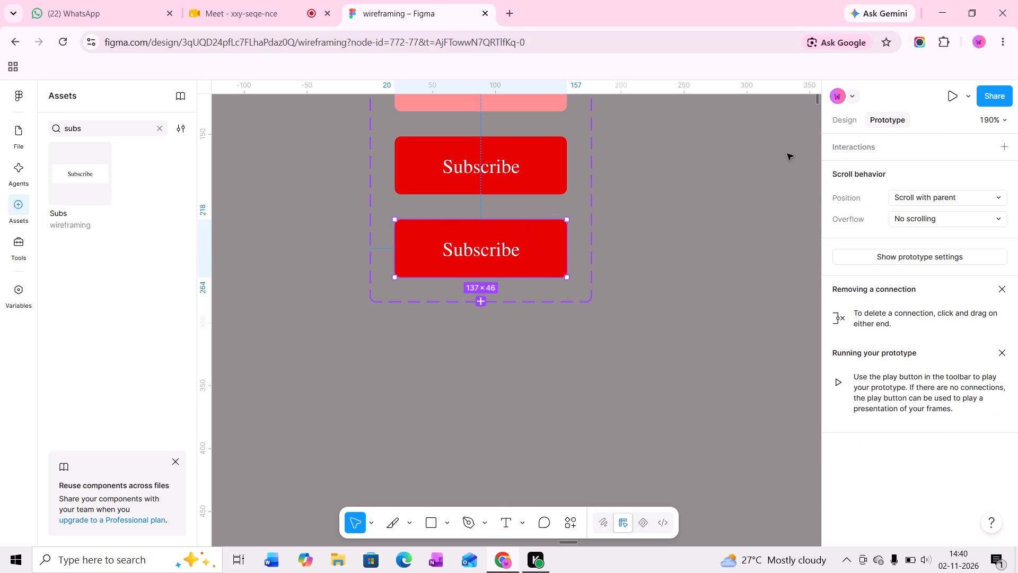
Fill the fourth variant with light grey E0DDDD.
left_click(840, 112)
scroll(878, 351, "down", 3)
scroll(907, 407, "down", 4)
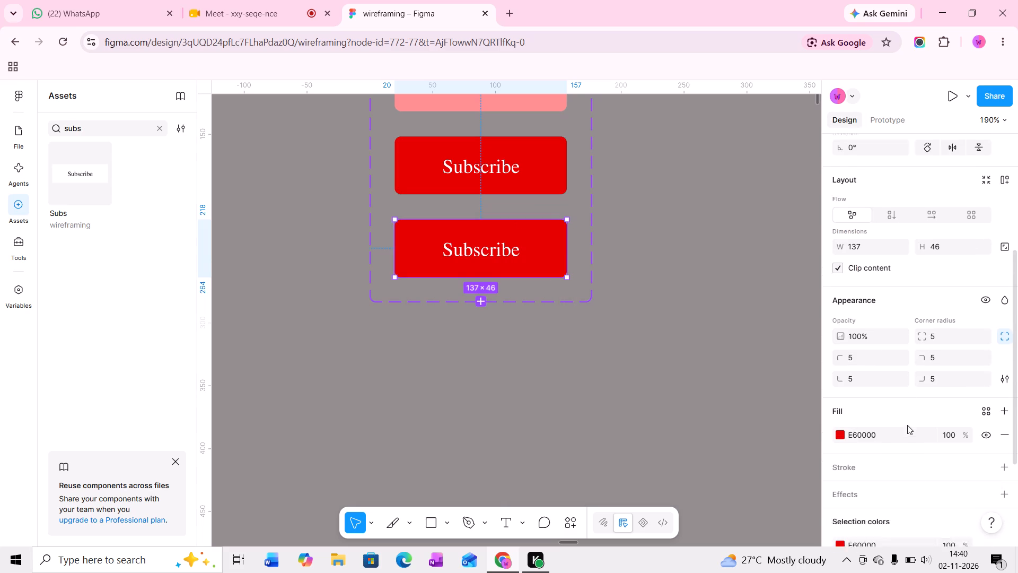
left_click(838, 307)
left_click_drag(722, 275, 679, 265)
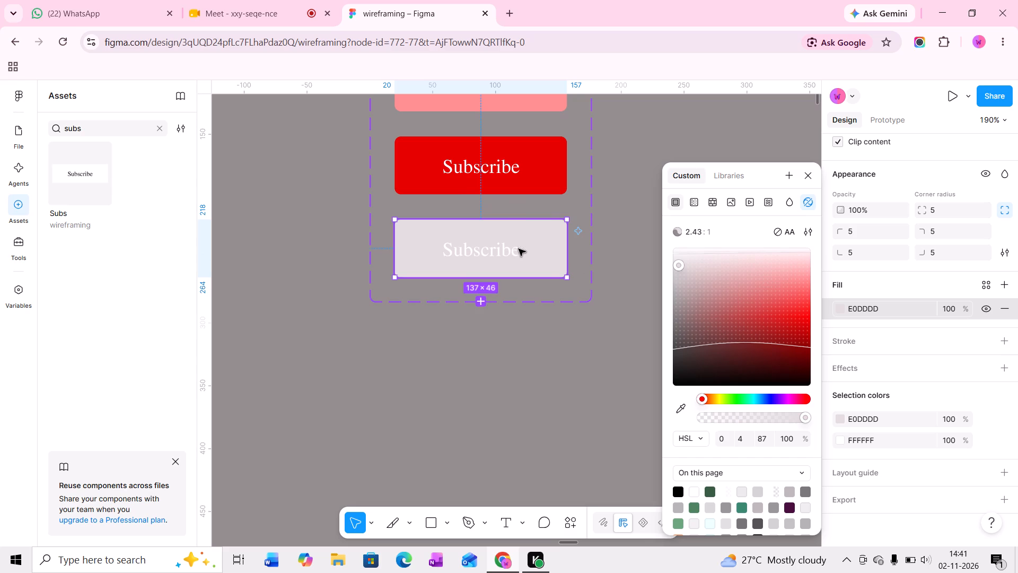
left_click(545, 333)
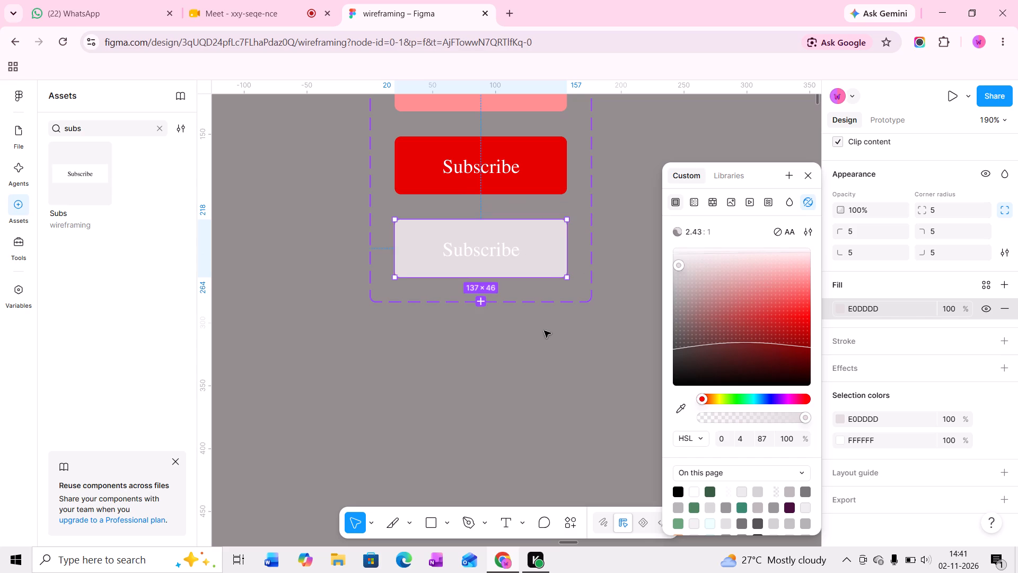
Set the Subscribe text fill in the light grey fourth variant to black 000000.
scroll(546, 317, "down", 3, "ctrl")
middle_click(605, 290)
scroll(573, 307, "down", 3, "ctrl")
middle_click_drag(578, 298, 570, 310)
left_click(484, 319, "ctrl")
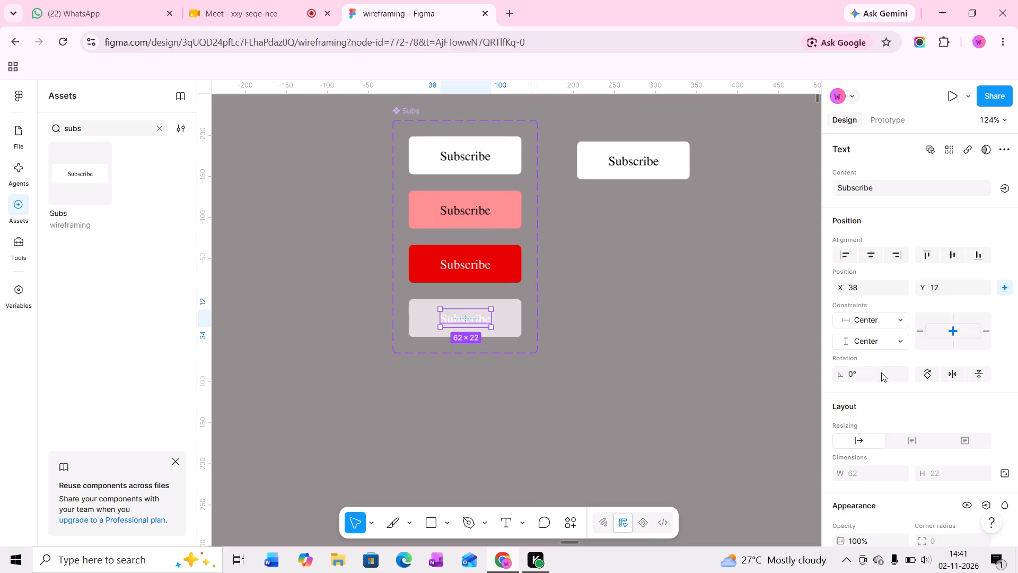
scroll(881, 372, "down", 4)
left_click(875, 471)
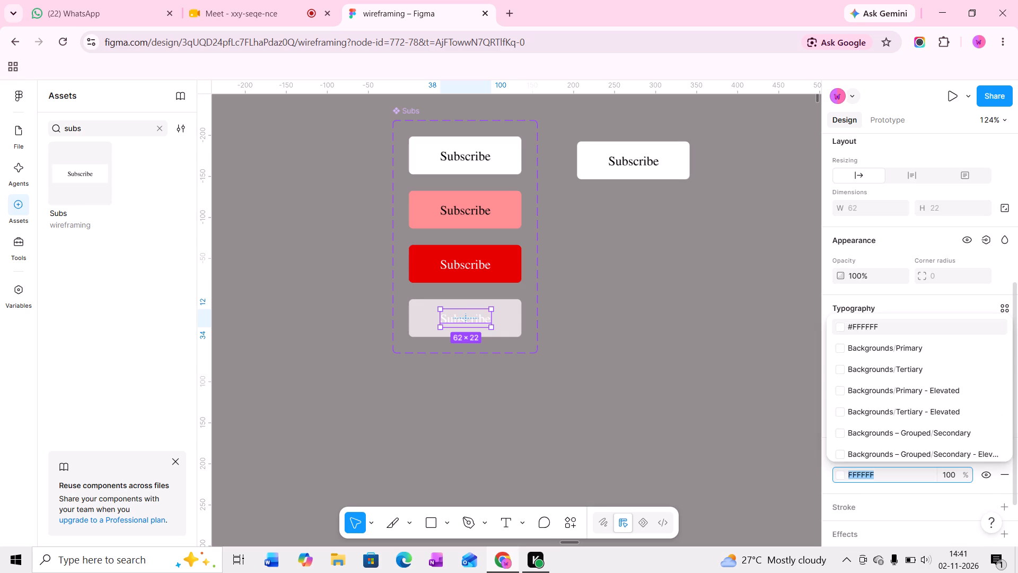
key("0")
key("Return")
Change the Subscribe text fill in the light grey fourth variant to a muted grey, about 666363.
left_click(505, 318)
scroll(466, 319, "up", 2, "ctrl")
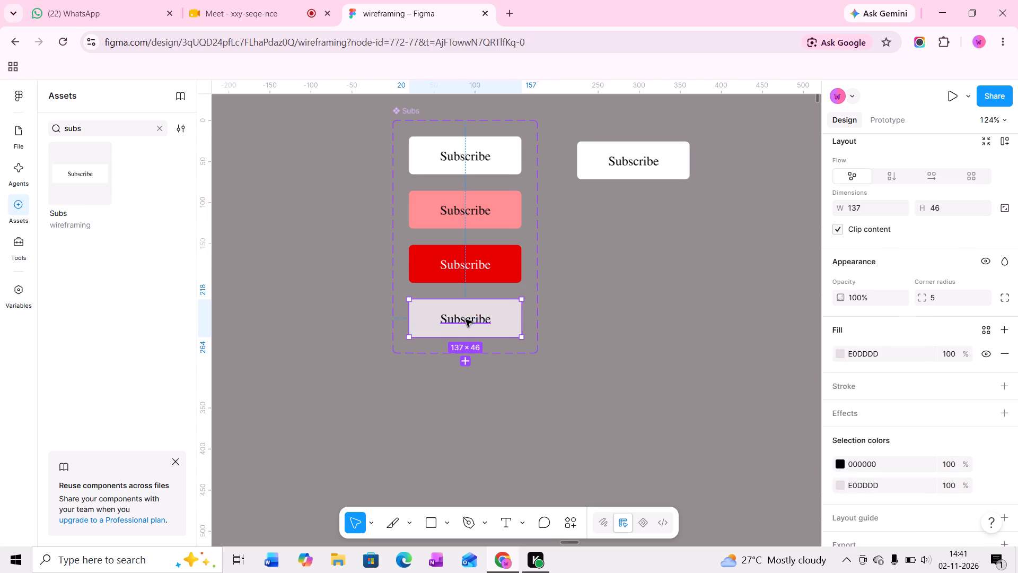
scroll(466, 319, "up", 3, "ctrl")
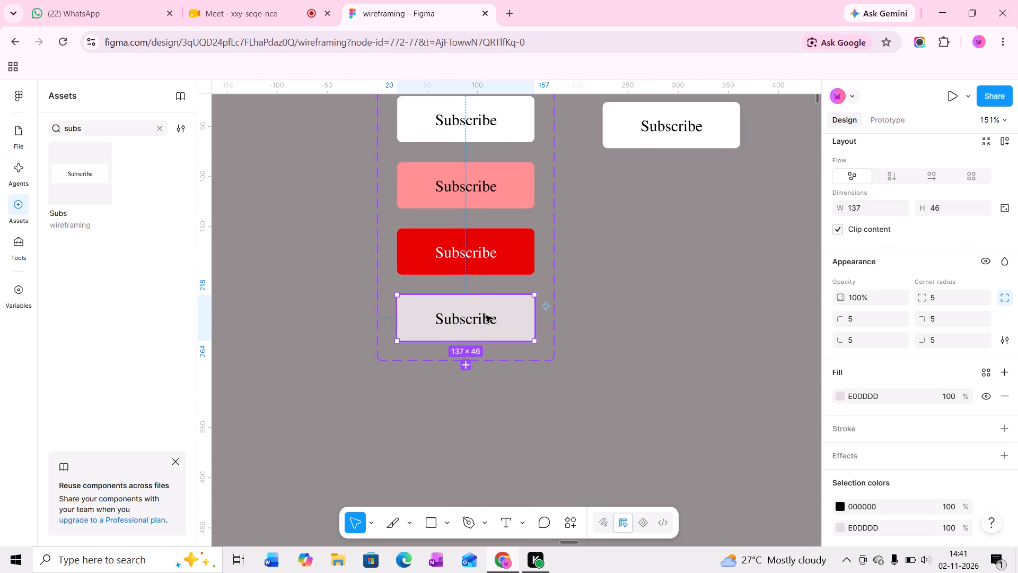
left_click(482, 316)
left_click(478, 318, "ctrl")
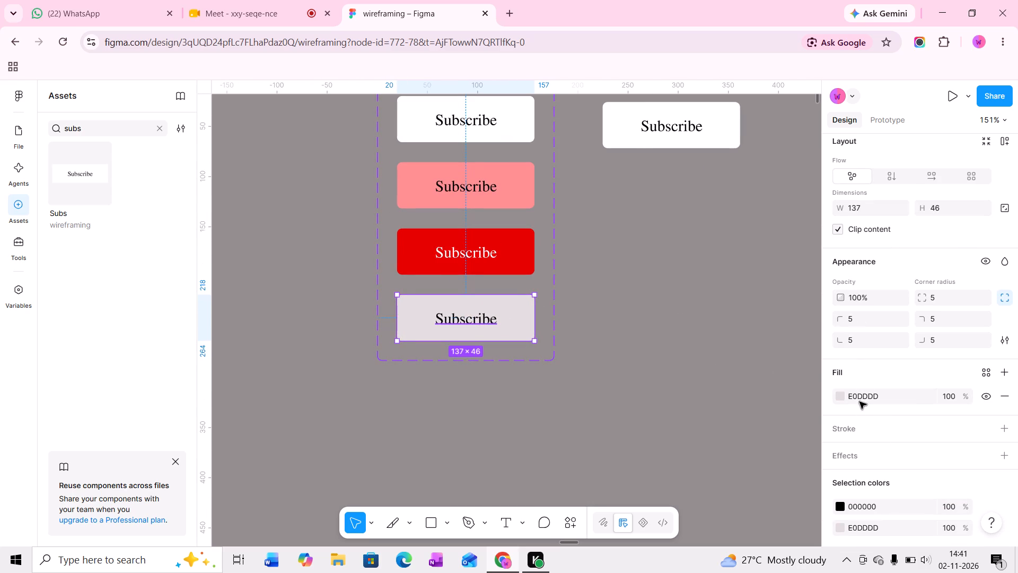
left_click(842, 475)
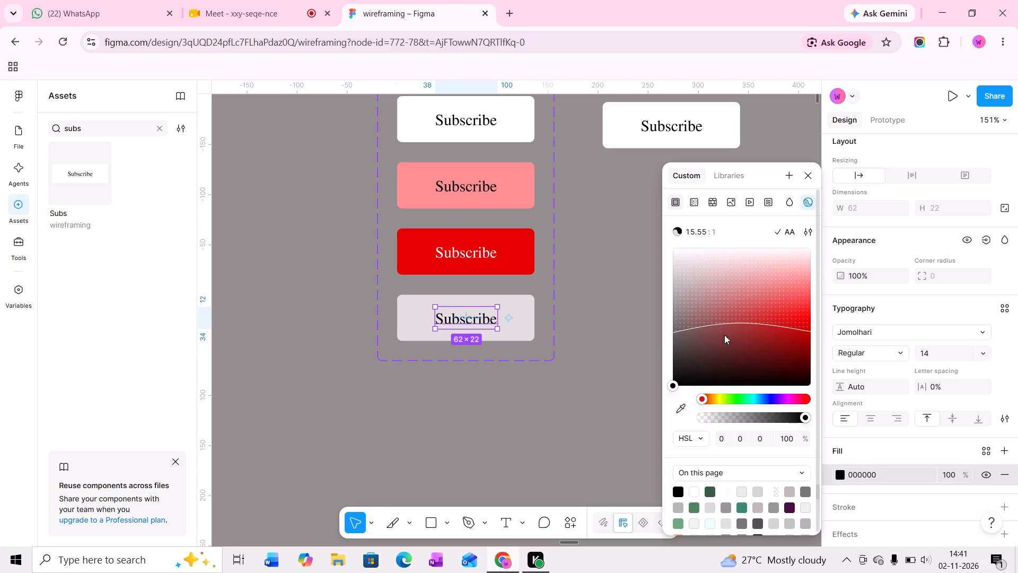
left_click_drag(714, 326, 674, 332)
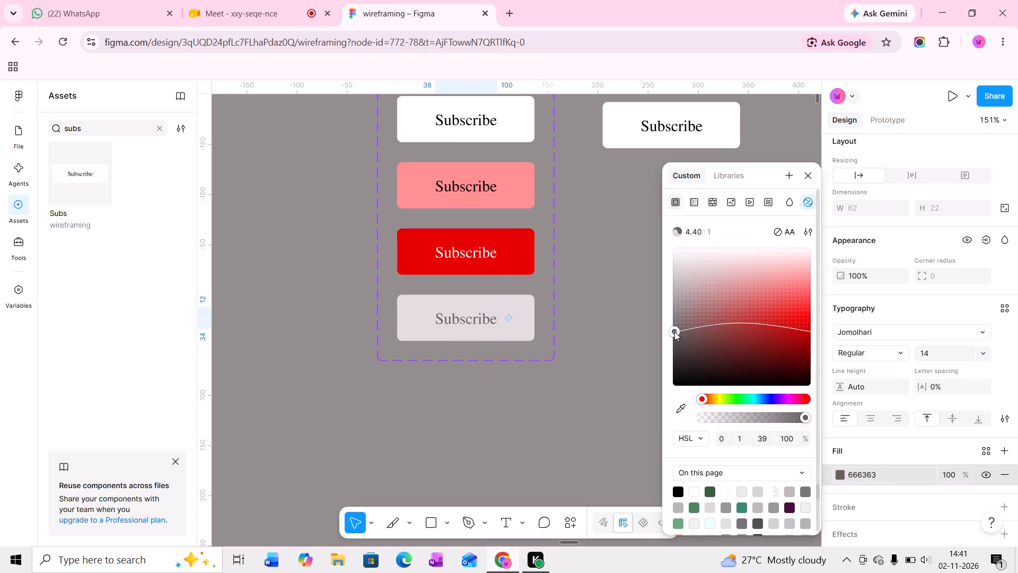
left_click_drag(674, 332, 674, 332)
left_click(605, 350)
Copy the Subs component set together with the separate Subscribe instance beside it.
scroll(604, 351, "down", 3, "ctrl")
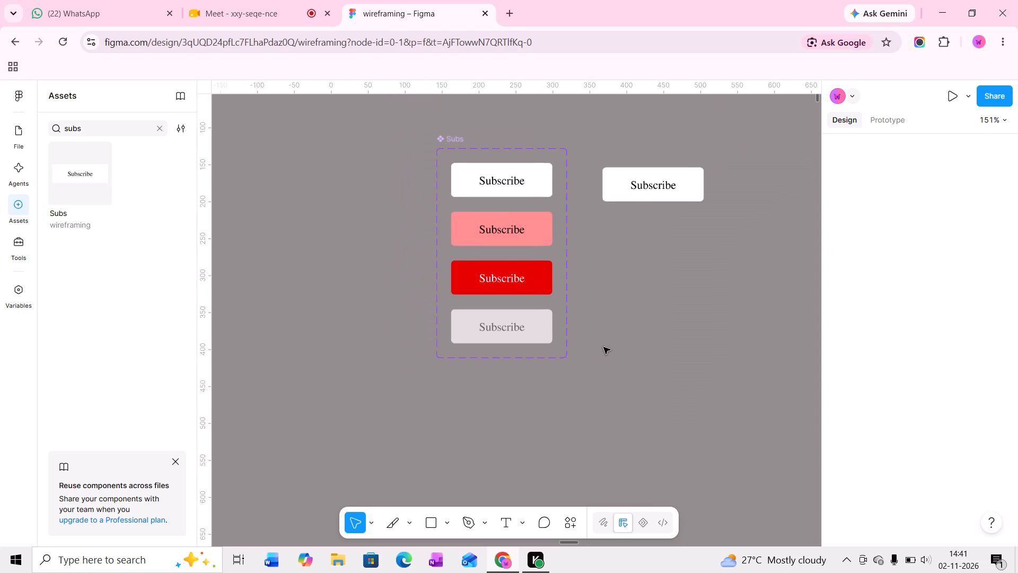
middle_click_drag(603, 347, 583, 353)
left_click(436, 144)
left_click(600, 189, "shift")
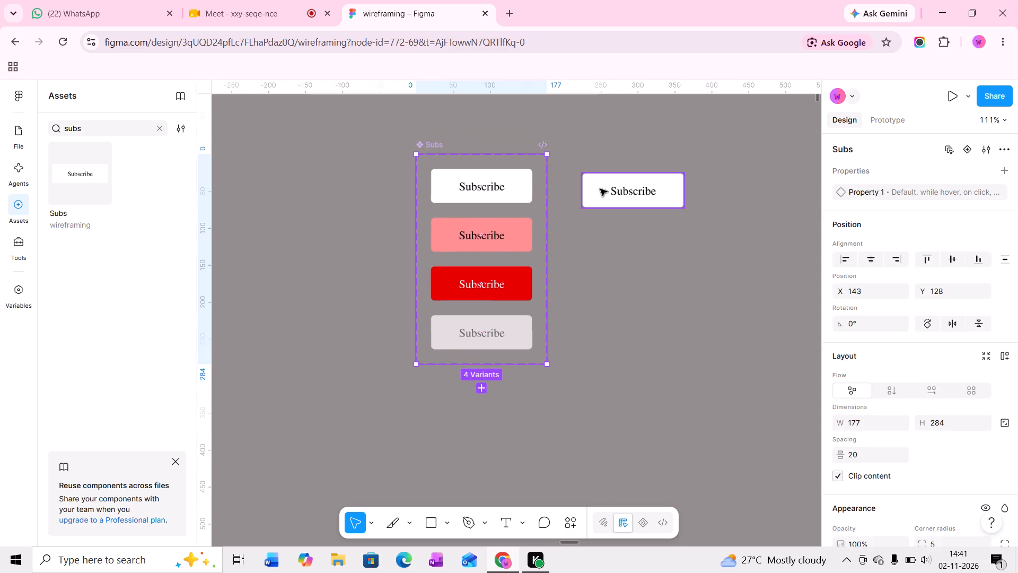
key("ctrl+c")
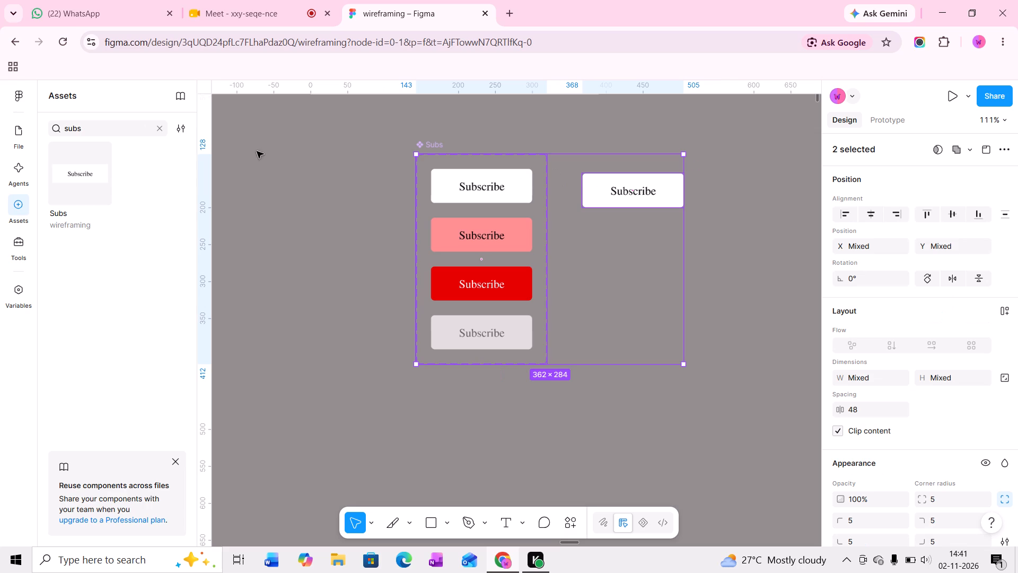
Leave the wireframing file and open the kaand crew 12pm file from the team project.
left_click(6, 95)
left_click(16, 94)
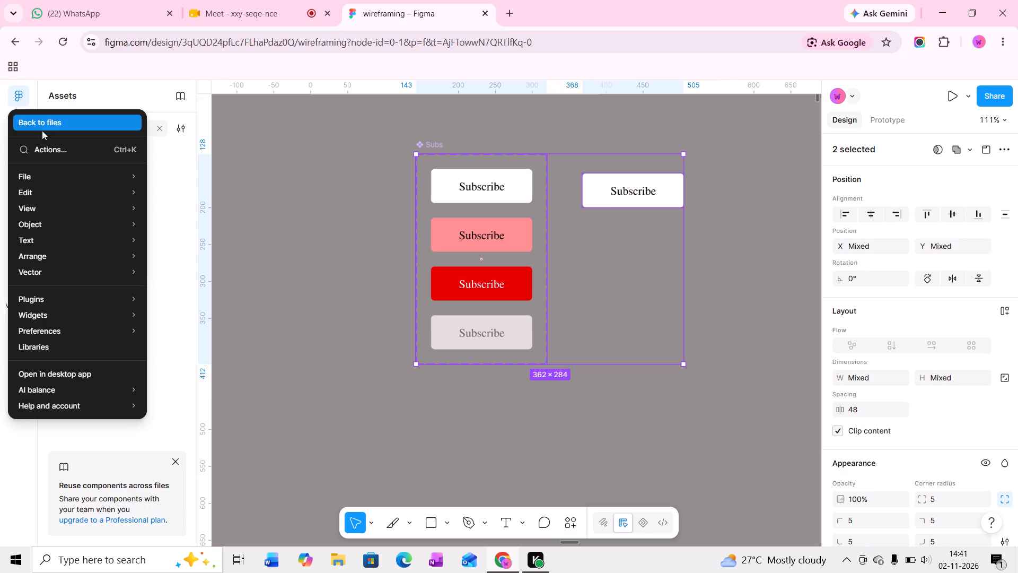
left_click(49, 119)
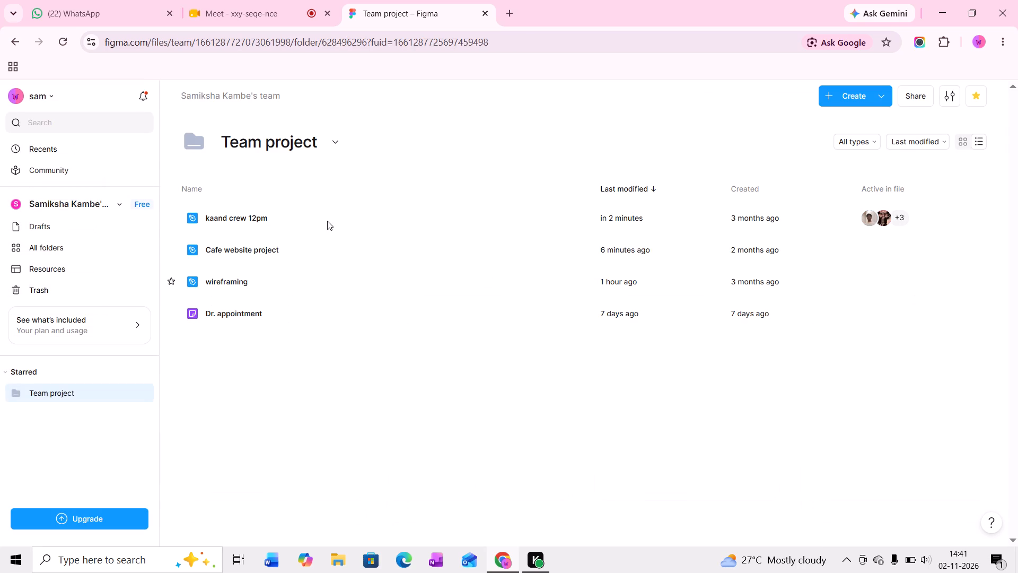
double_click(232, 218)
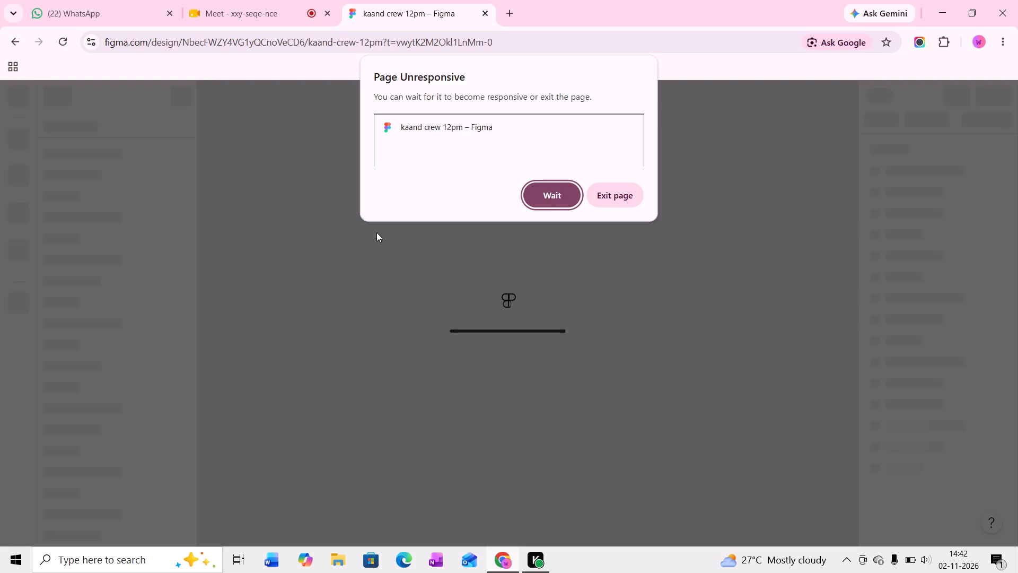
left_click(566, 199)
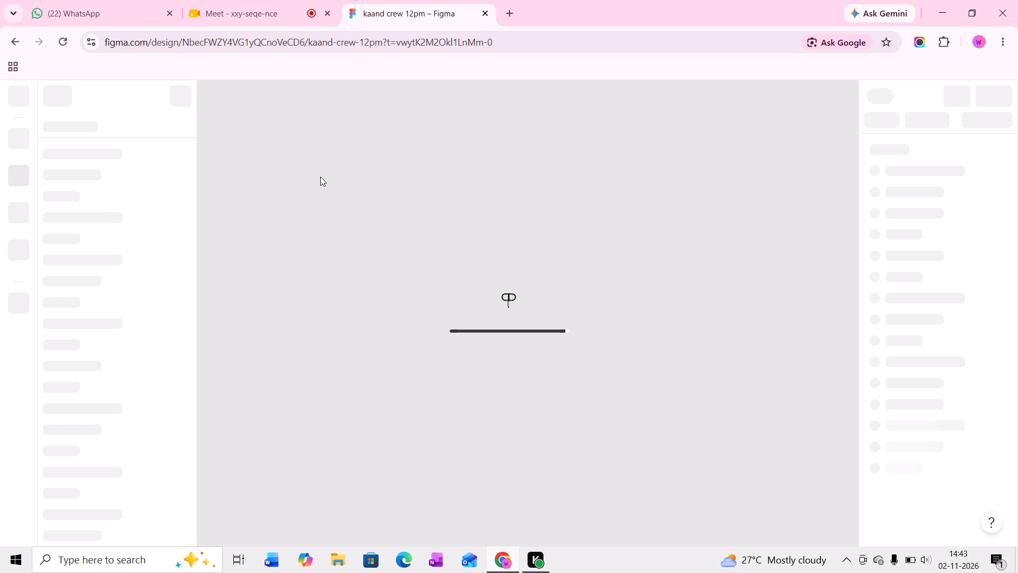
Paste the copied Subs component set and instance into the empty area near the bottom of the Sam section on Page 1.
scroll(320, 177, "up", 3, "ctrl")
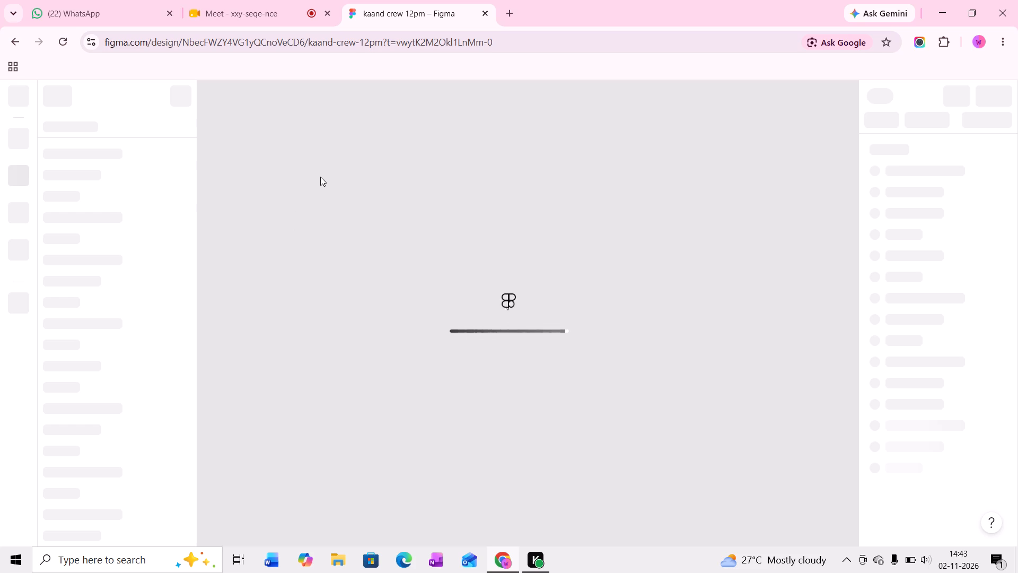
middle_click_drag(320, 177, 324, 183)
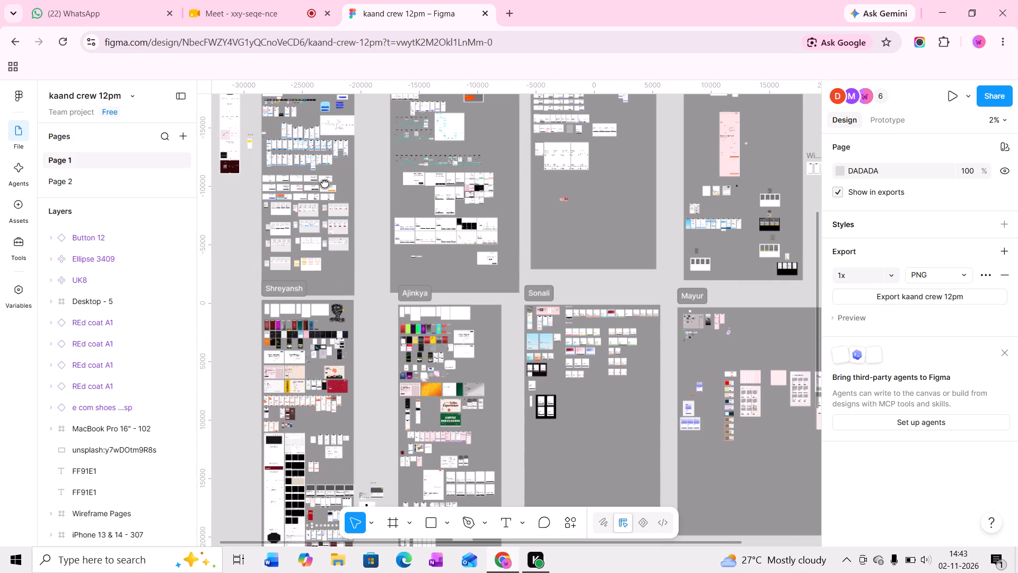
middle_click_drag(324, 183, 329, 188)
scroll(319, 294, "up", 20, "ctrl")
scroll(319, 294, "up", 4, "ctrl")
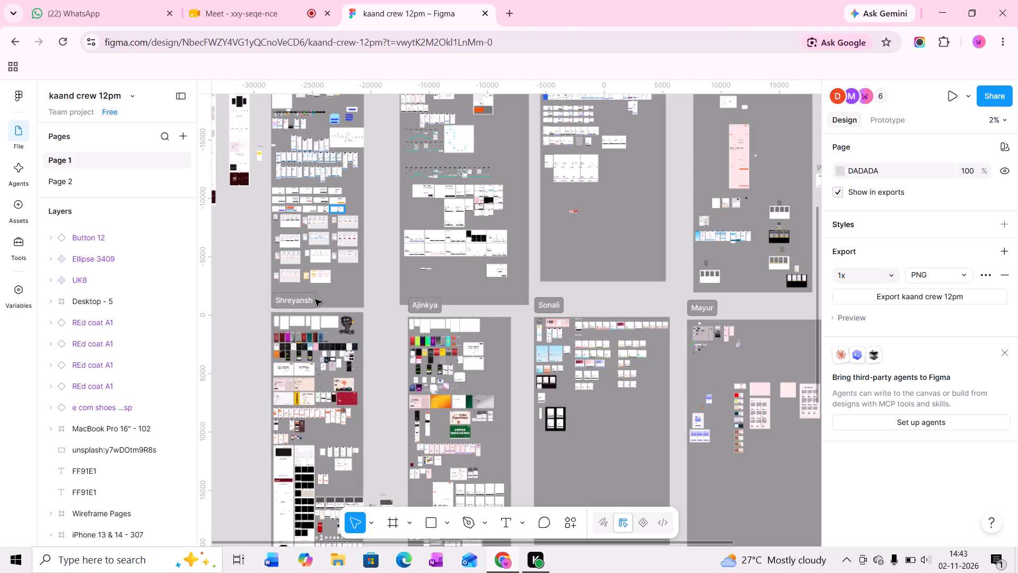
scroll(315, 299, "up", 20, "ctrl")
scroll(315, 299, "up", 18, "ctrl")
scroll(344, 280, "up", 20, "ctrl")
scroll(344, 280, "up", 20, "ctrl")
scroll(374, 256, "up", 19, "ctrl")
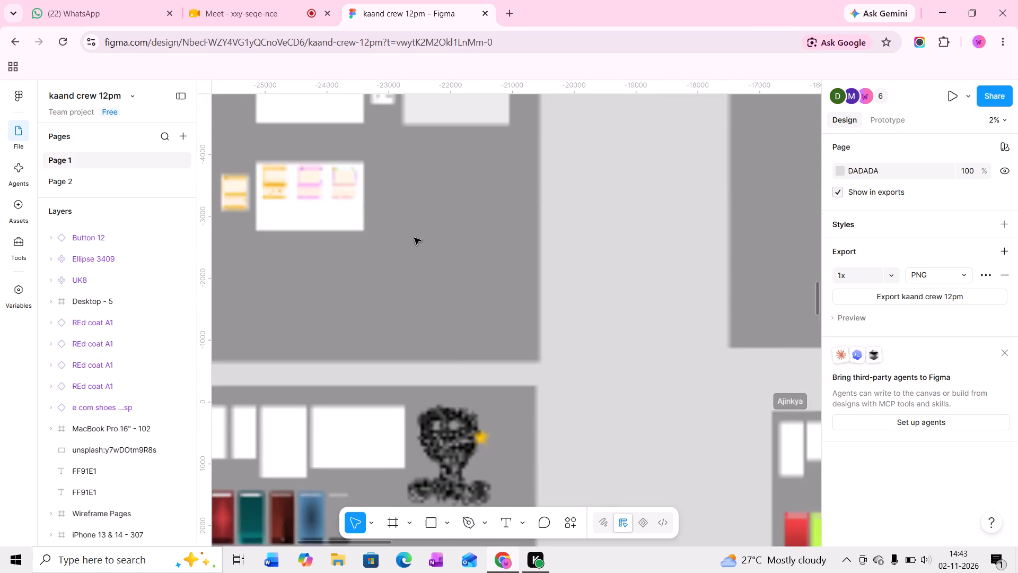
middle_click_drag(469, 198, 398, 296)
scroll(381, 294, "up", 18, "ctrl")
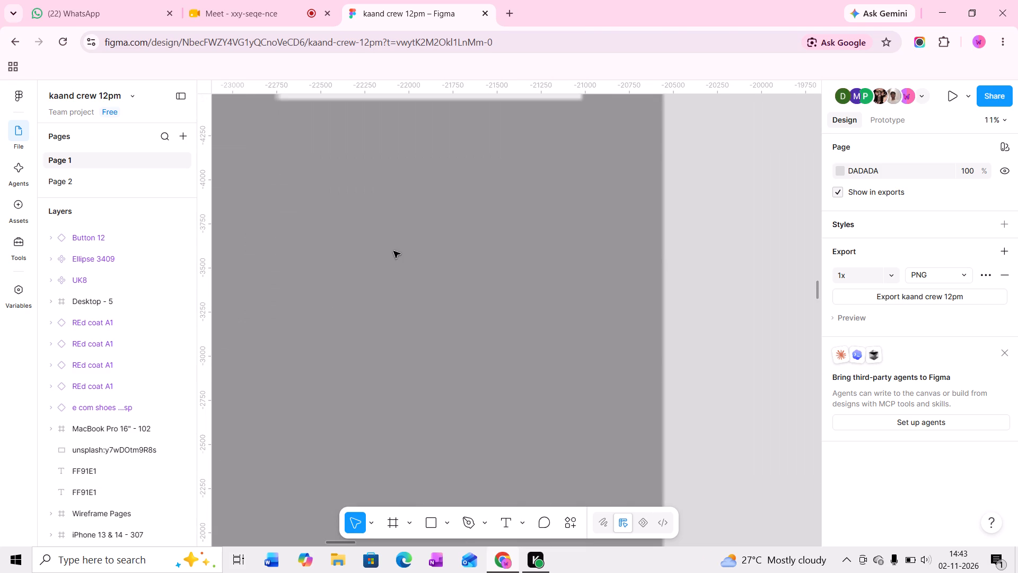
left_click(395, 279, "ctrl")
key("ctrl+v")
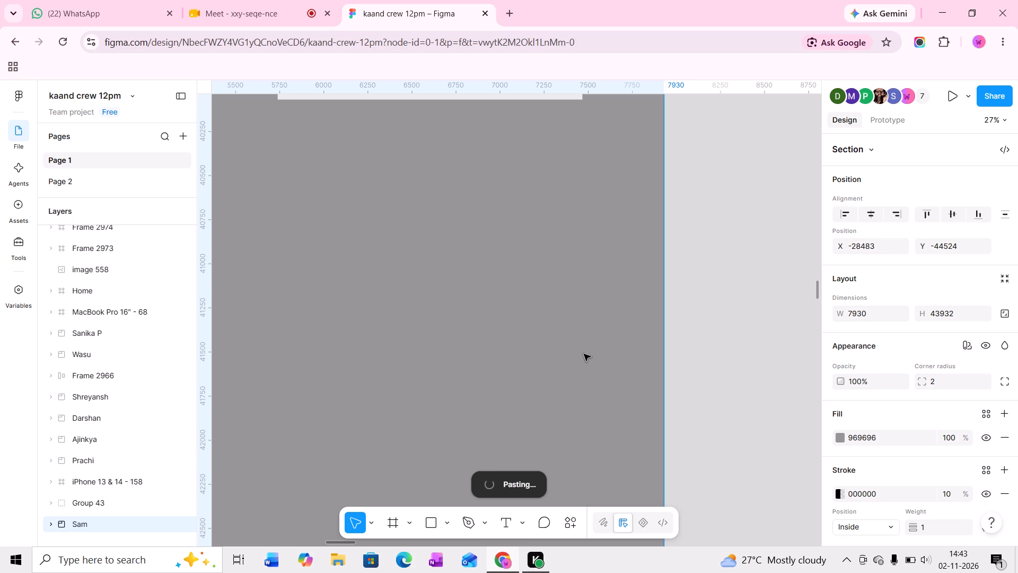
left_click(584, 354)
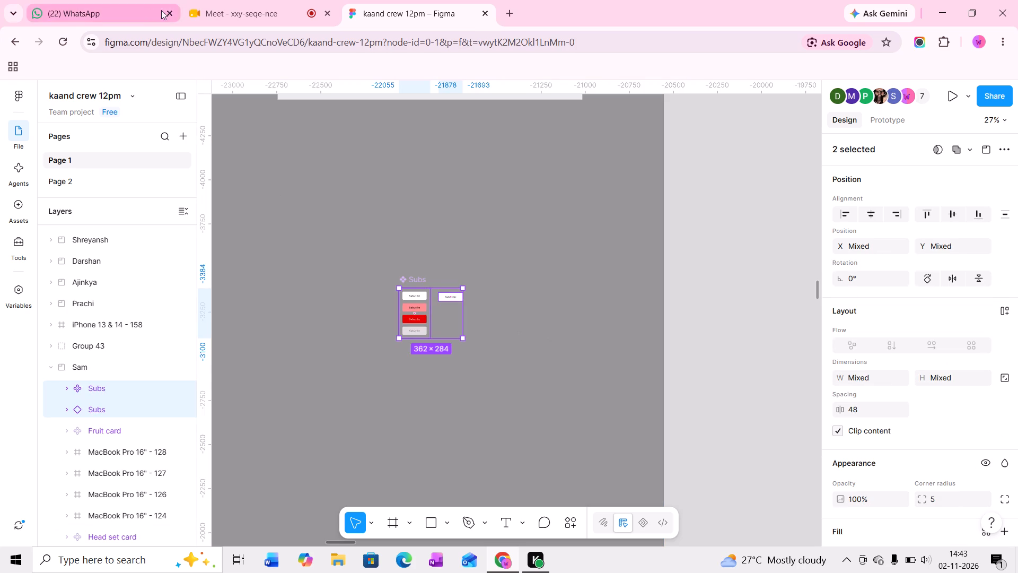